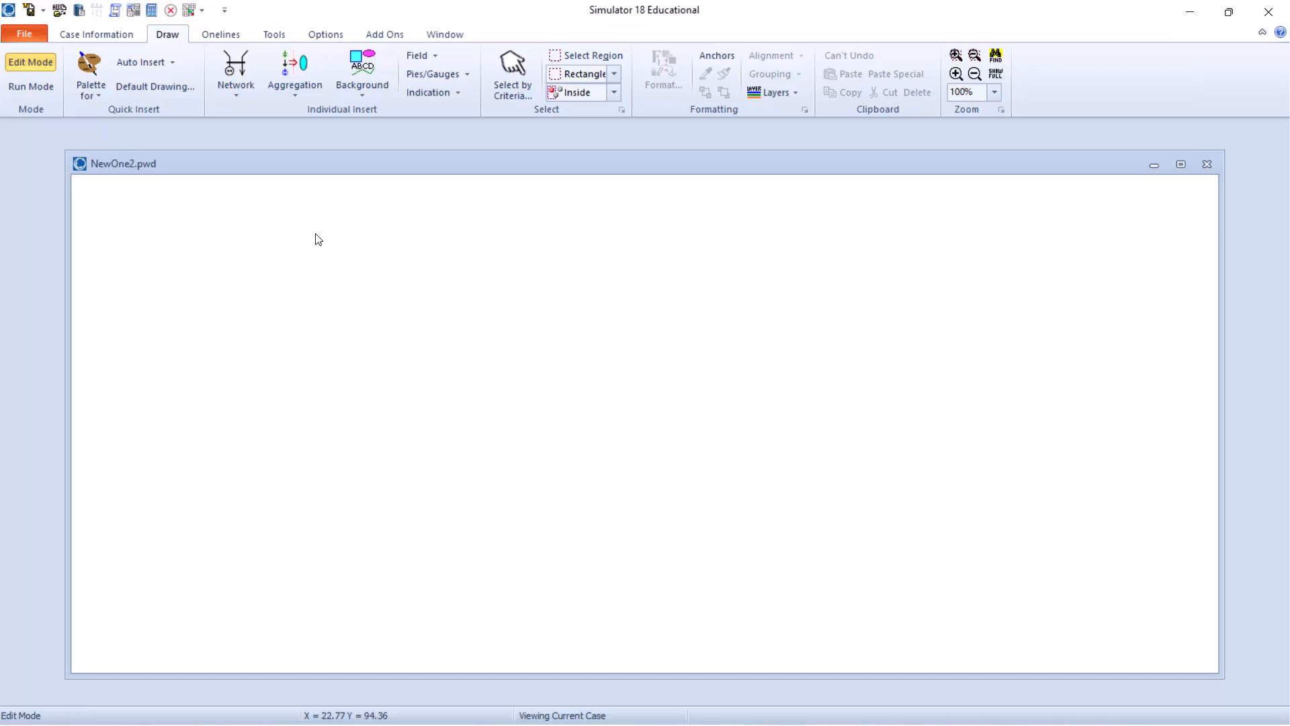
Place a new bus in the left part of the empty NewOne2.pwd oneline diagram.
{"action": "left_click", "coordinate": [243, 100]}
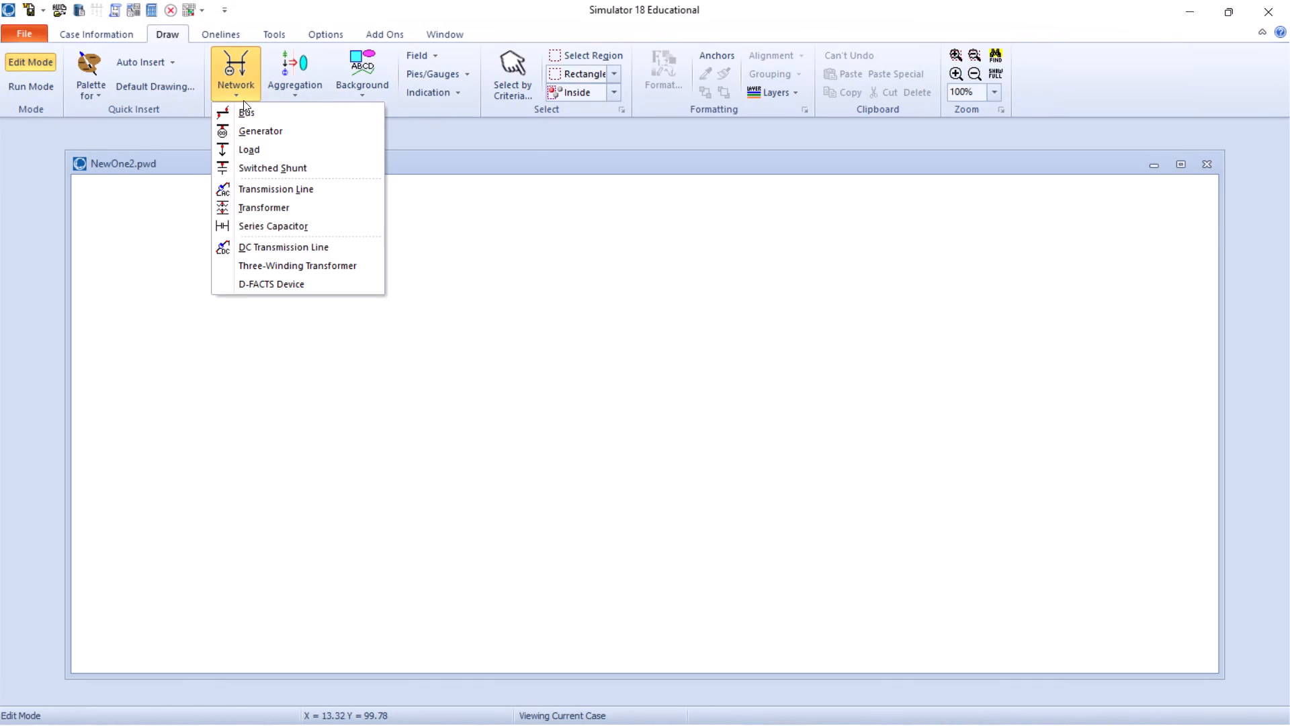
{"action": "left_click", "coordinate": [261, 118]}
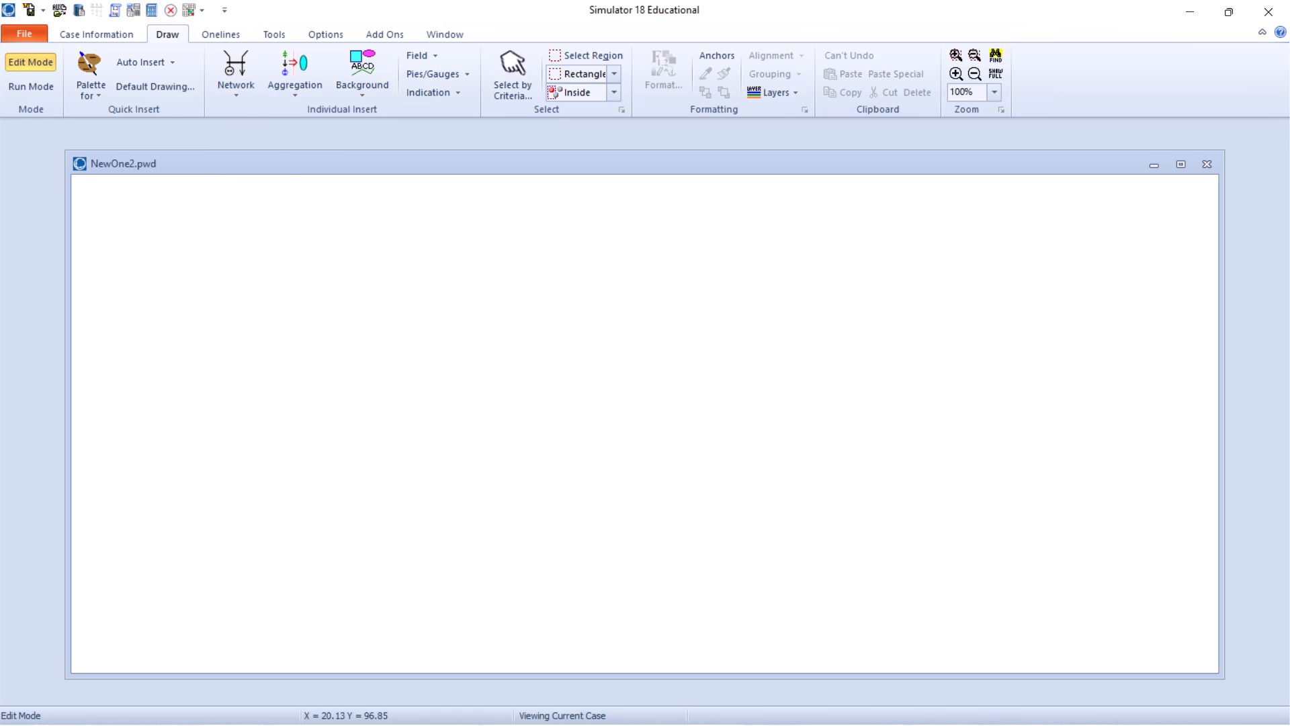
{"action": "left_click", "coordinate": [346, 347]}
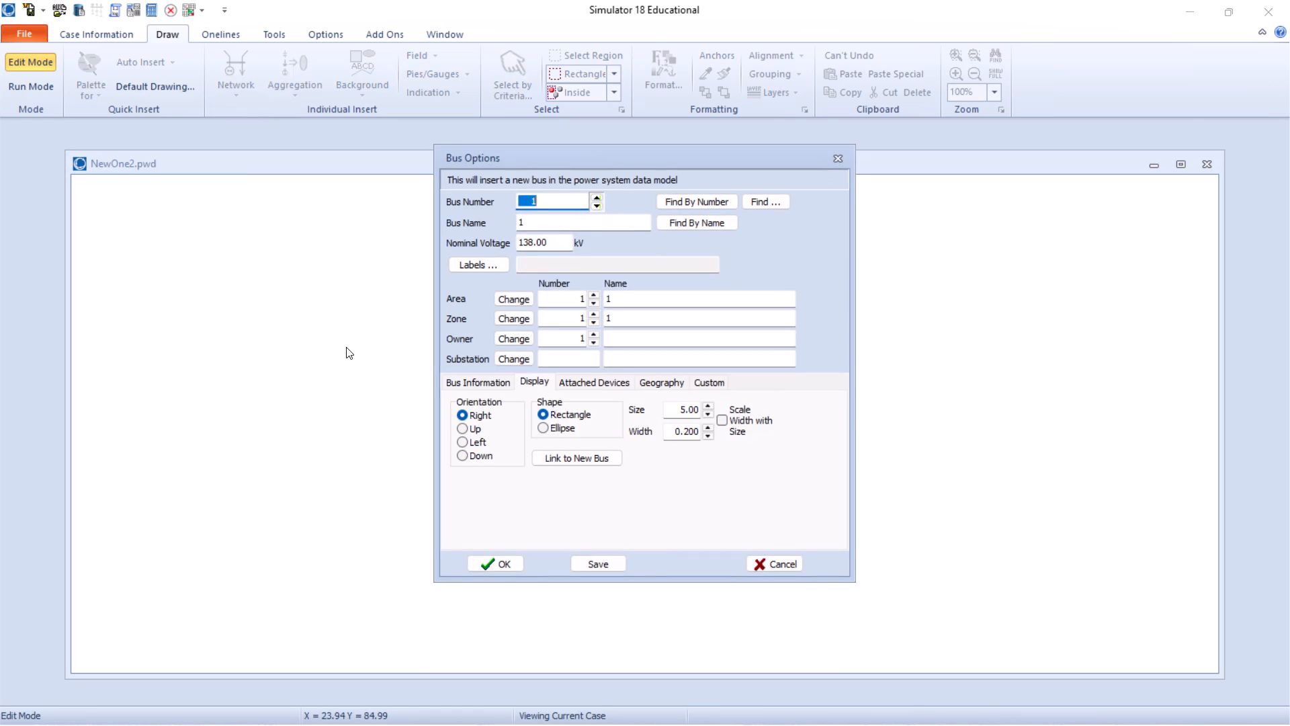
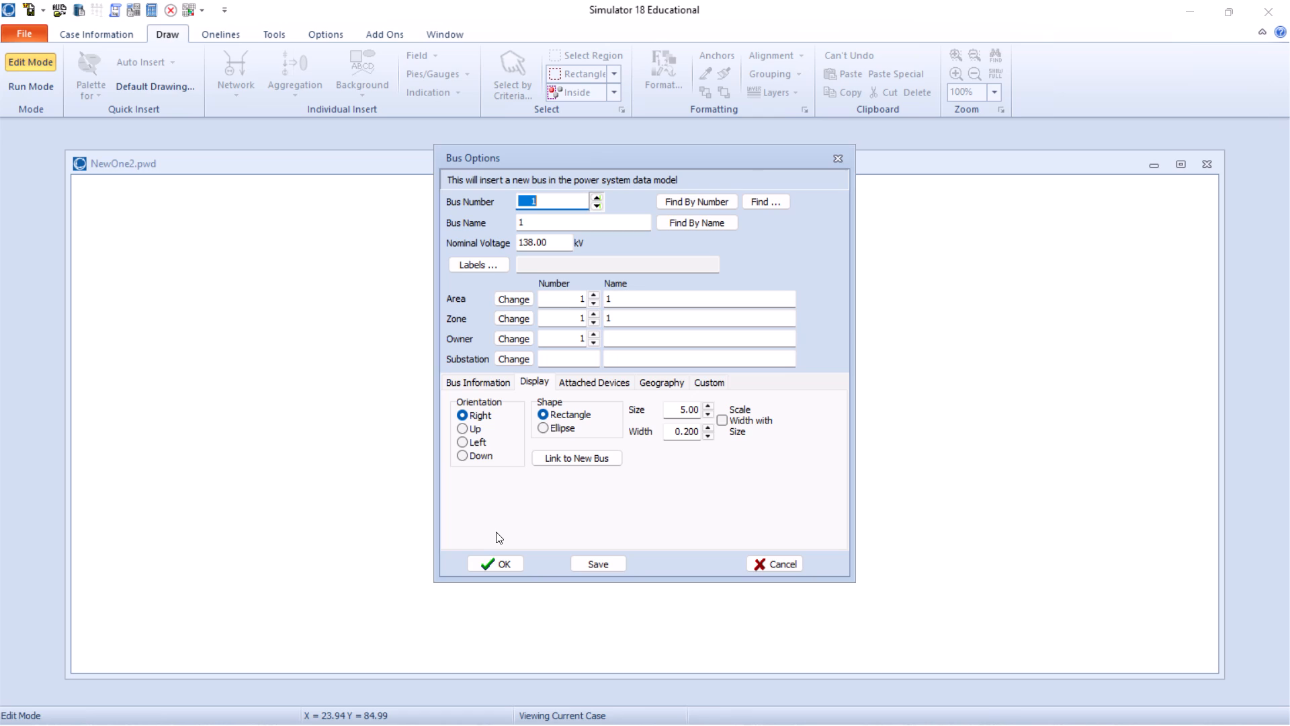
Accept the new bus as number 1, name 1, with a nominal voltage of 138 kV.
{"action": "left_click", "coordinate": [500, 565]}
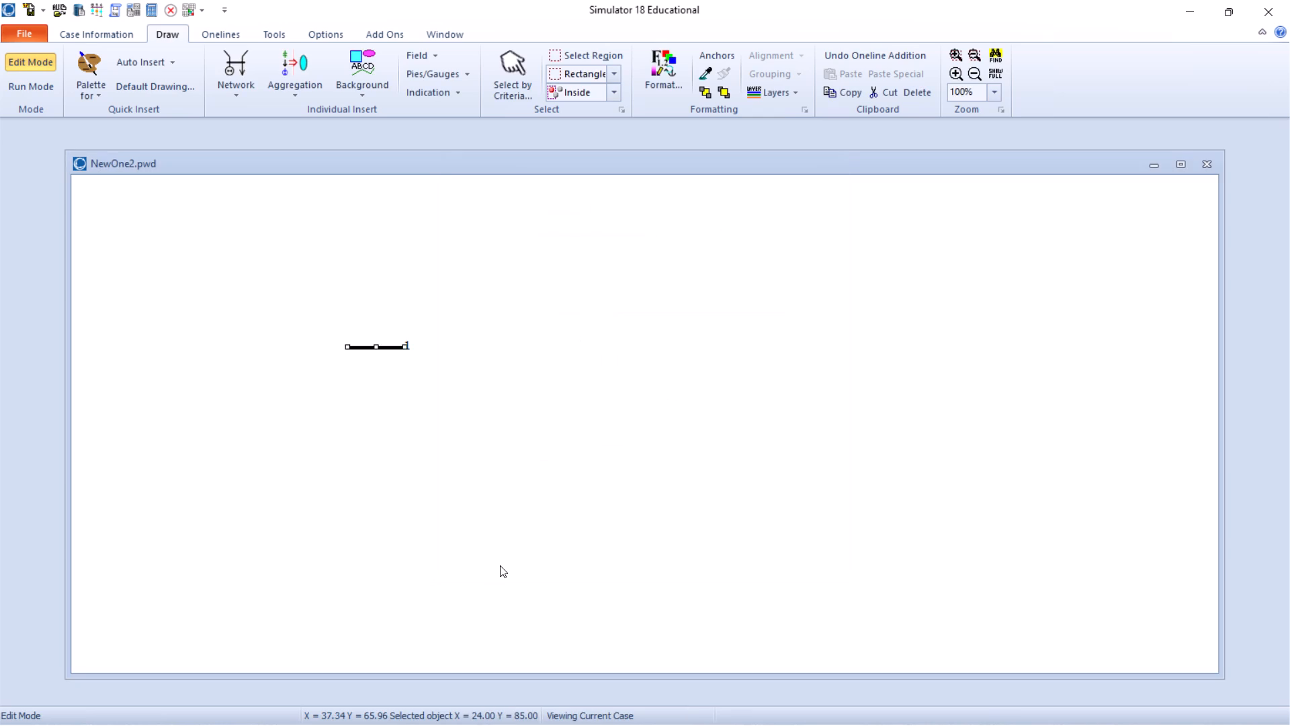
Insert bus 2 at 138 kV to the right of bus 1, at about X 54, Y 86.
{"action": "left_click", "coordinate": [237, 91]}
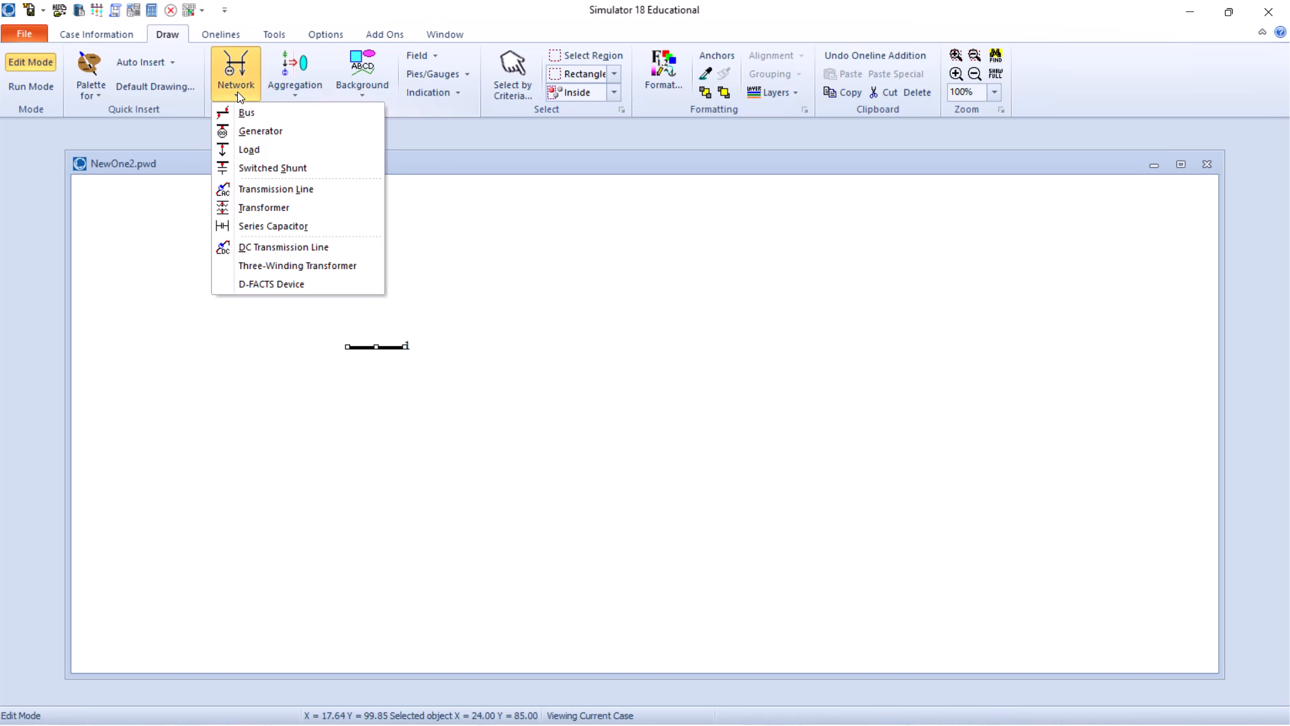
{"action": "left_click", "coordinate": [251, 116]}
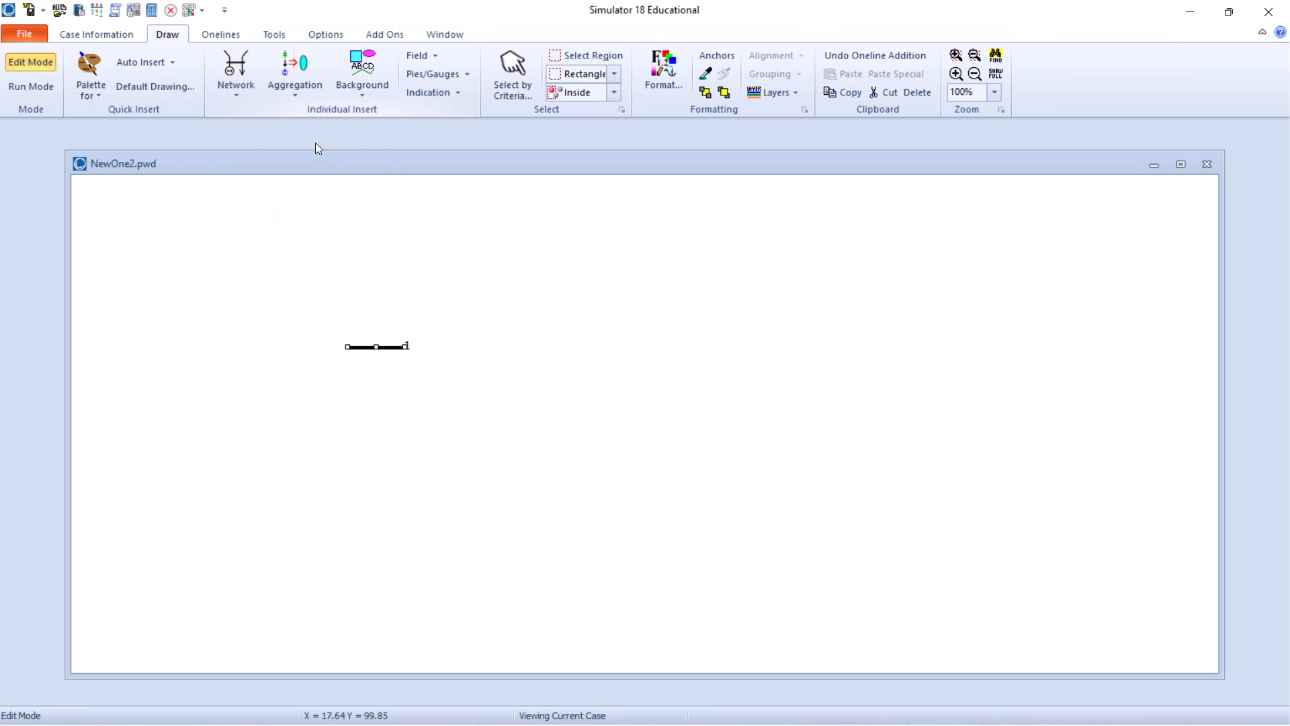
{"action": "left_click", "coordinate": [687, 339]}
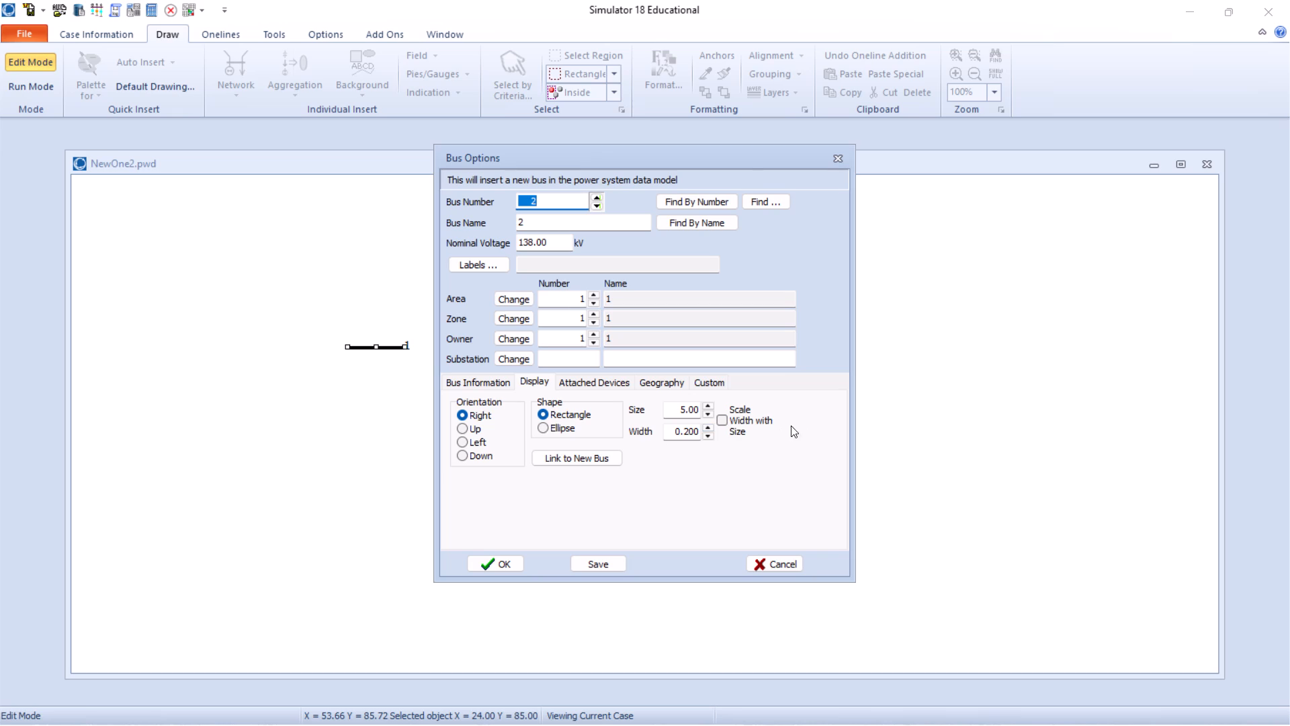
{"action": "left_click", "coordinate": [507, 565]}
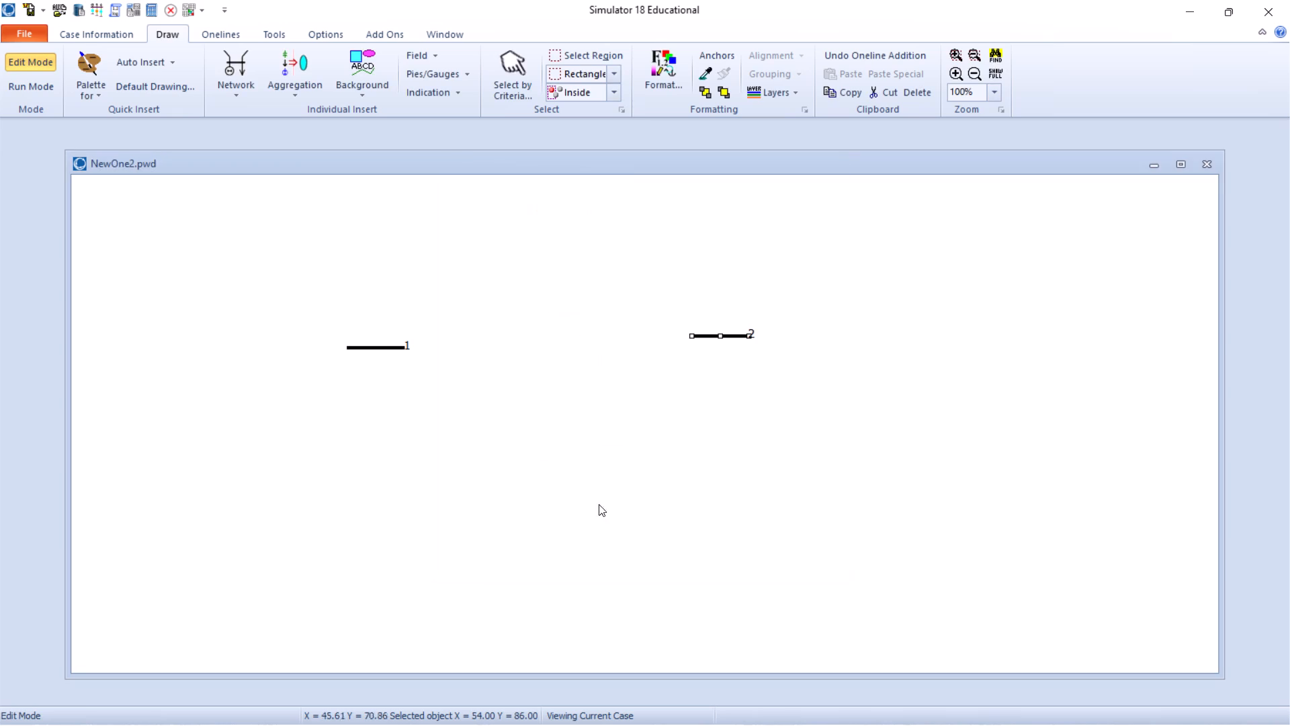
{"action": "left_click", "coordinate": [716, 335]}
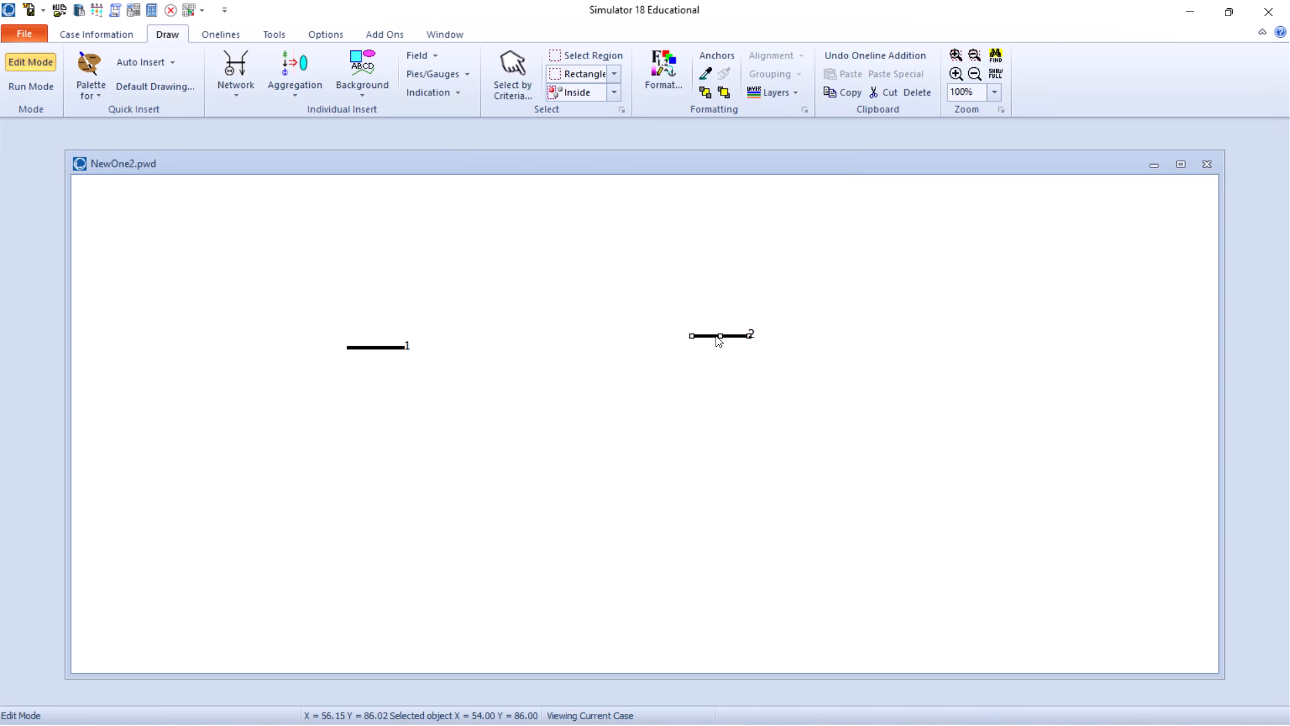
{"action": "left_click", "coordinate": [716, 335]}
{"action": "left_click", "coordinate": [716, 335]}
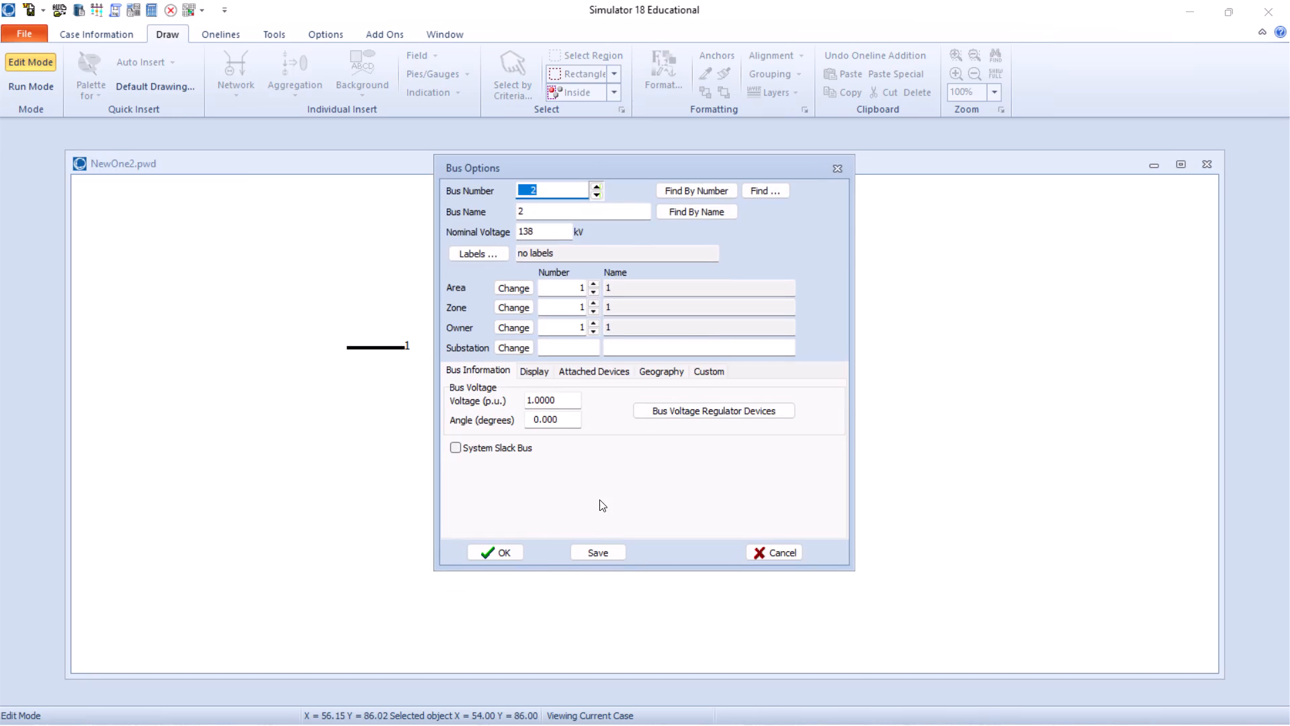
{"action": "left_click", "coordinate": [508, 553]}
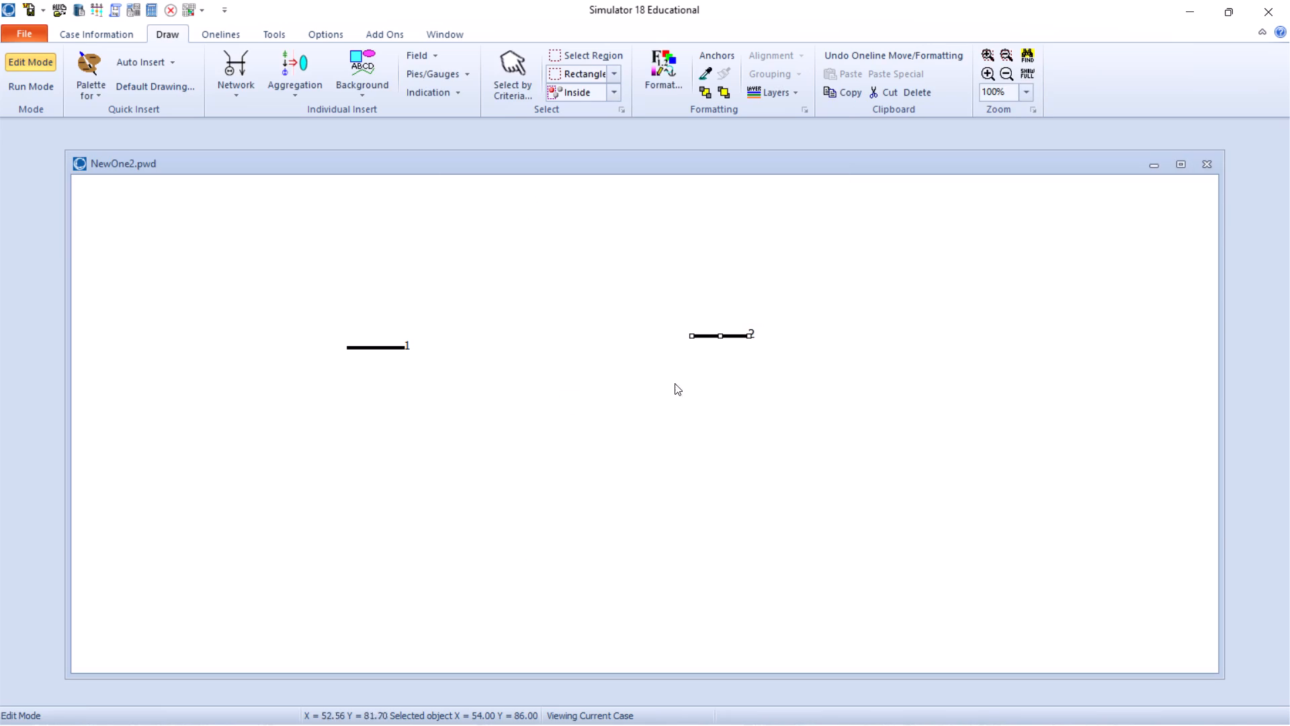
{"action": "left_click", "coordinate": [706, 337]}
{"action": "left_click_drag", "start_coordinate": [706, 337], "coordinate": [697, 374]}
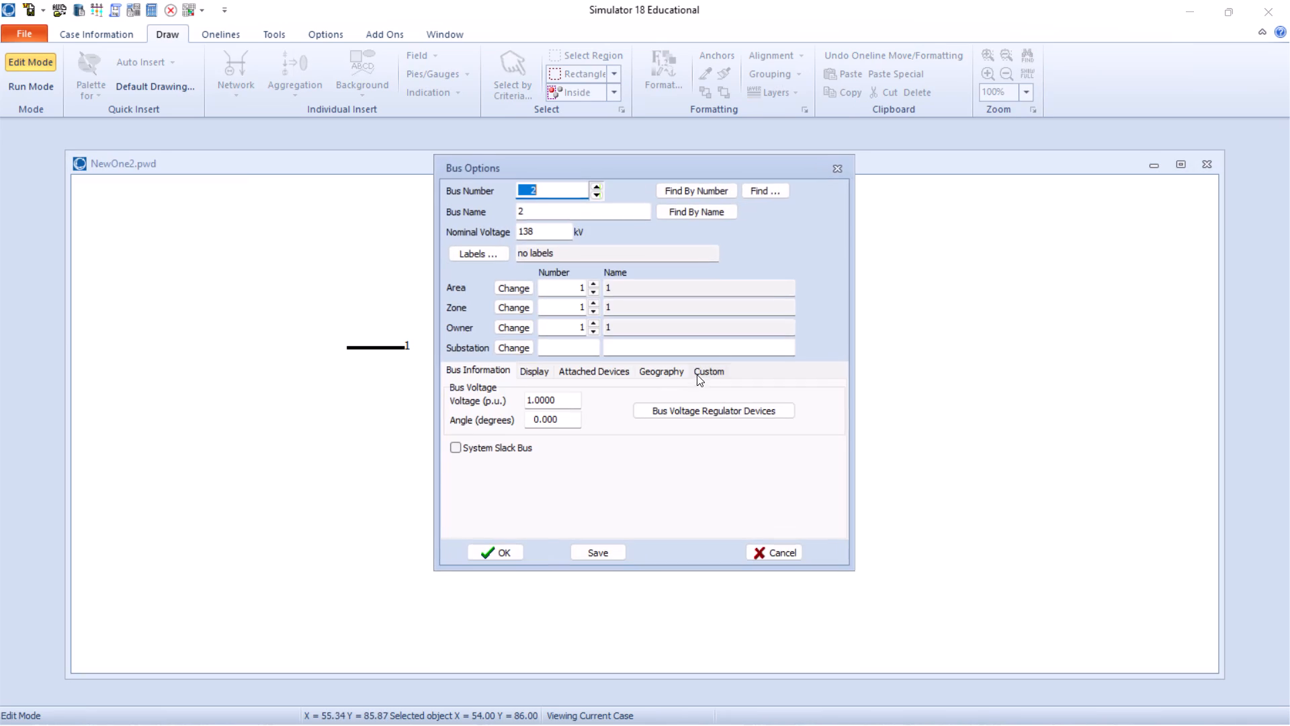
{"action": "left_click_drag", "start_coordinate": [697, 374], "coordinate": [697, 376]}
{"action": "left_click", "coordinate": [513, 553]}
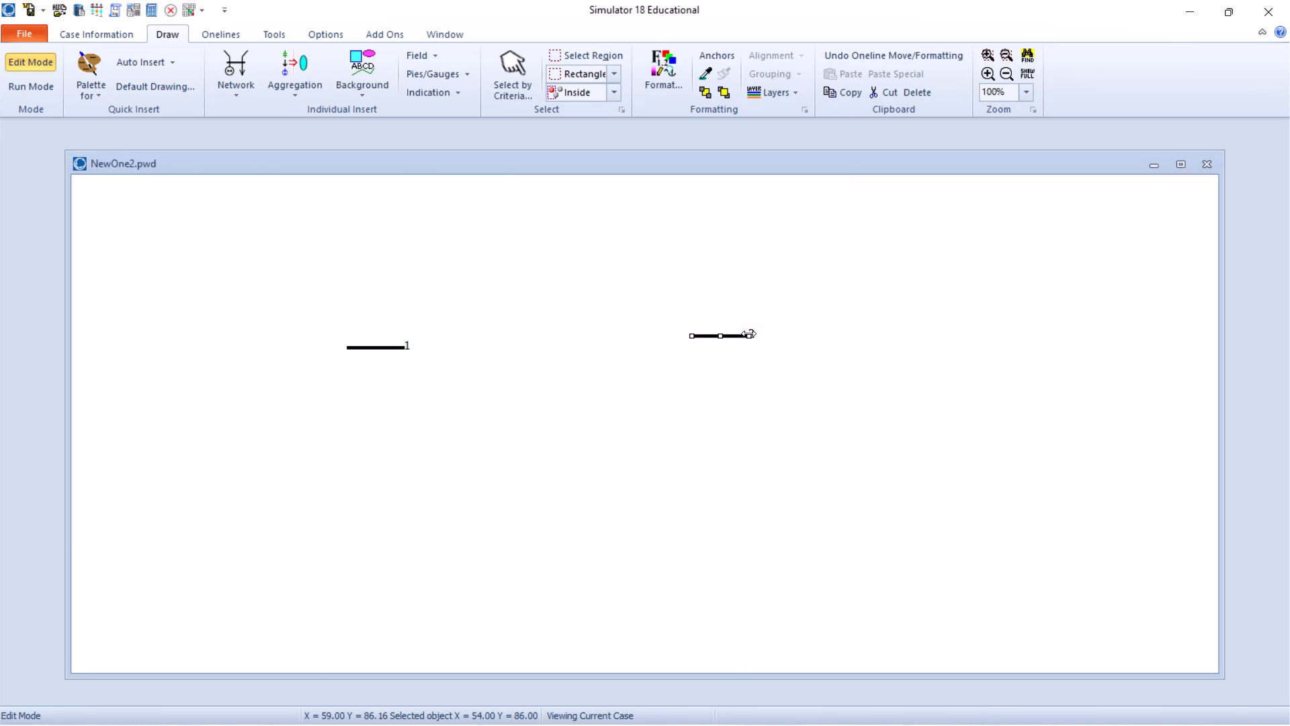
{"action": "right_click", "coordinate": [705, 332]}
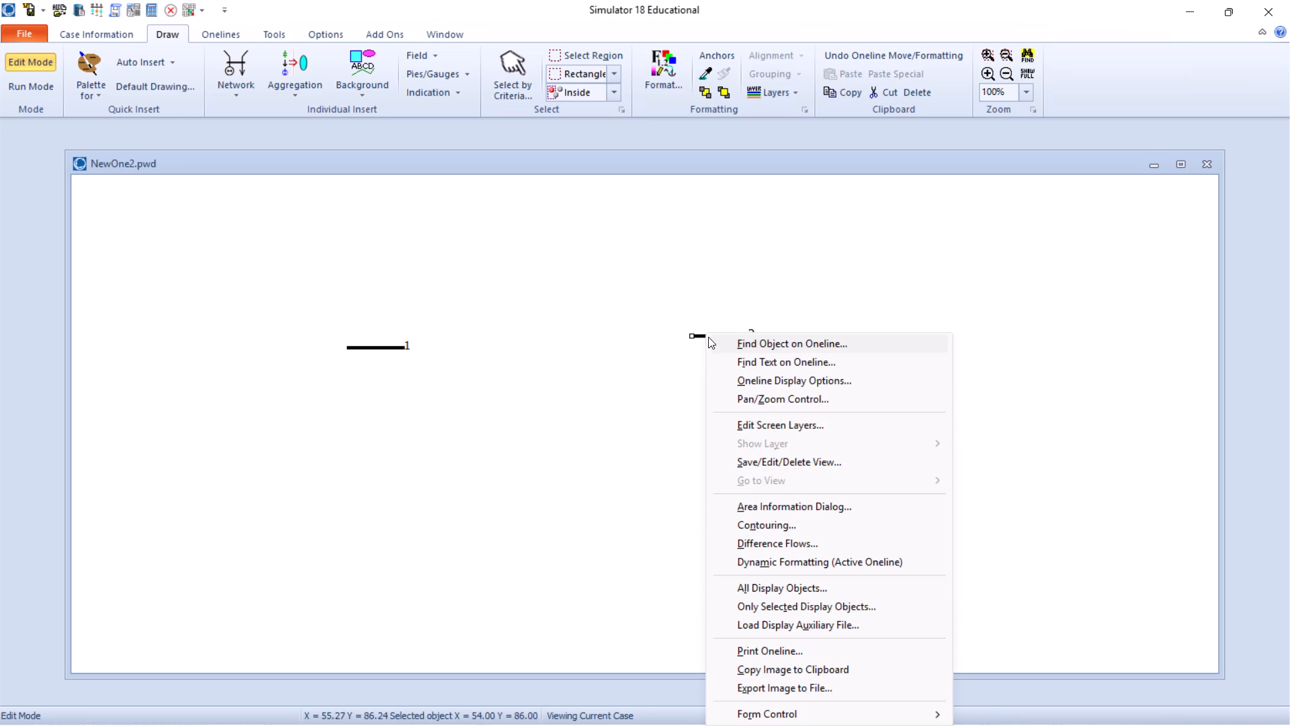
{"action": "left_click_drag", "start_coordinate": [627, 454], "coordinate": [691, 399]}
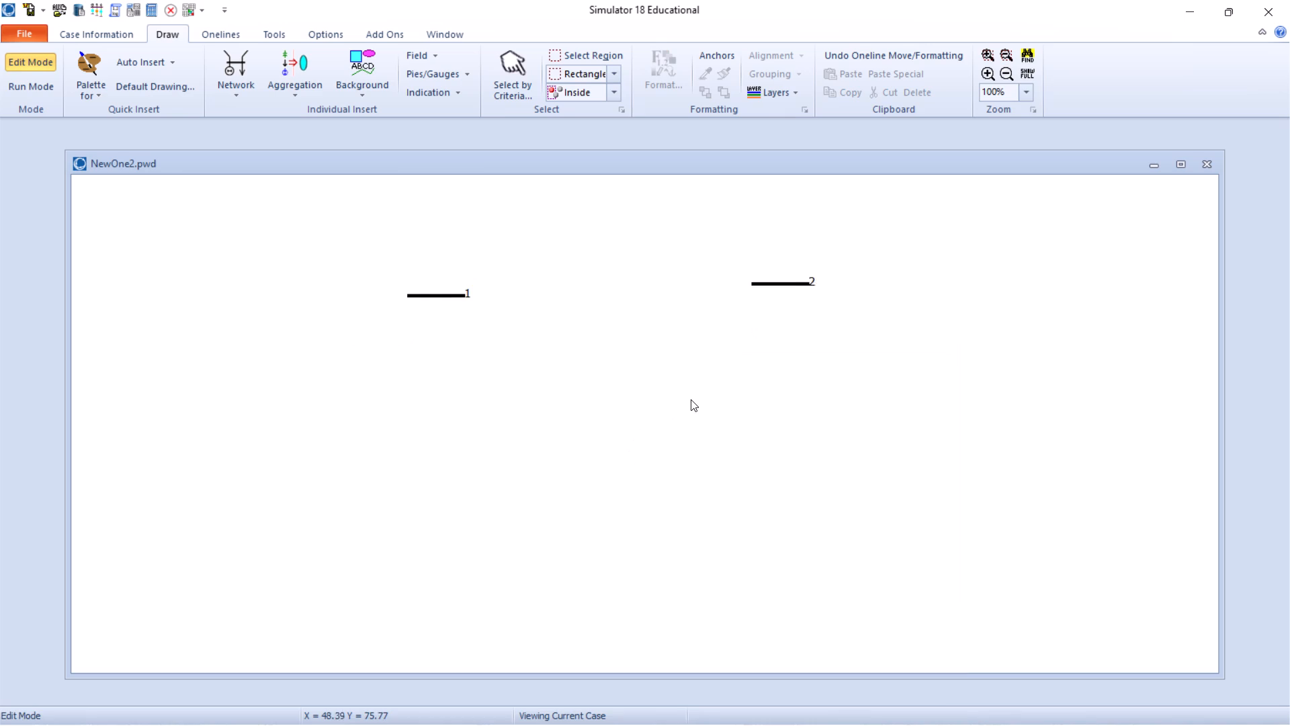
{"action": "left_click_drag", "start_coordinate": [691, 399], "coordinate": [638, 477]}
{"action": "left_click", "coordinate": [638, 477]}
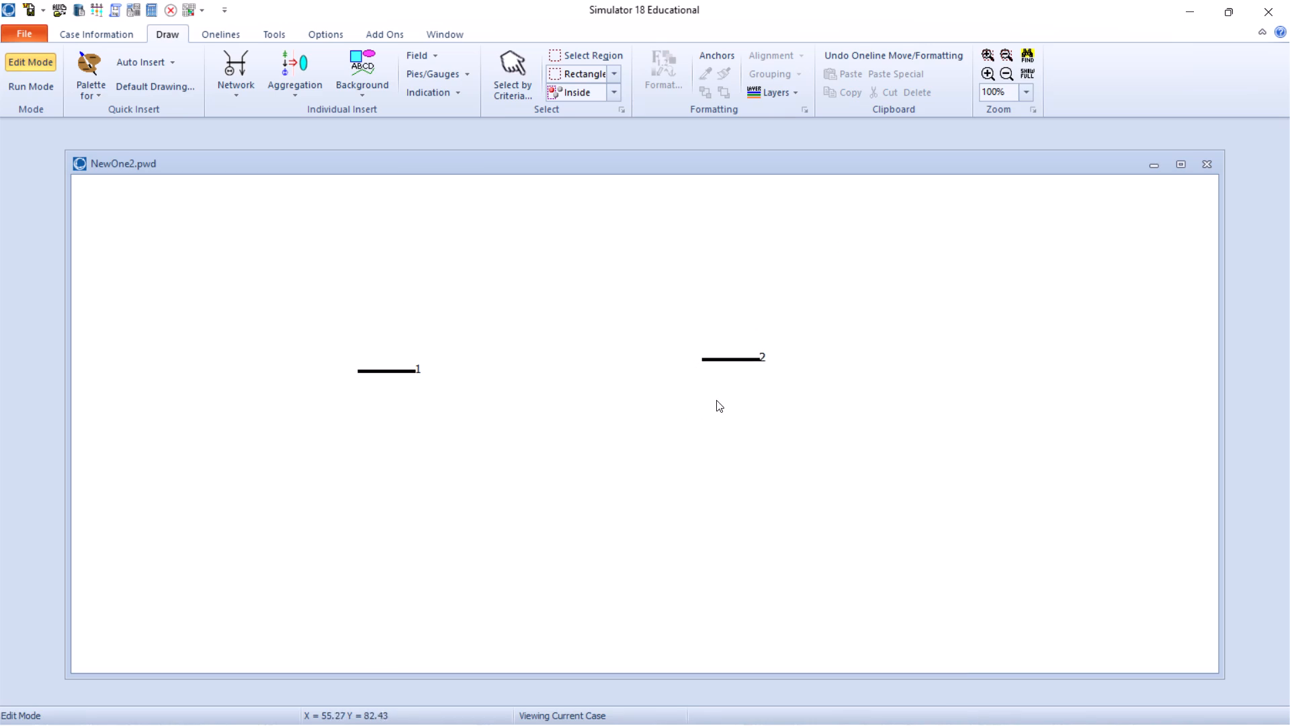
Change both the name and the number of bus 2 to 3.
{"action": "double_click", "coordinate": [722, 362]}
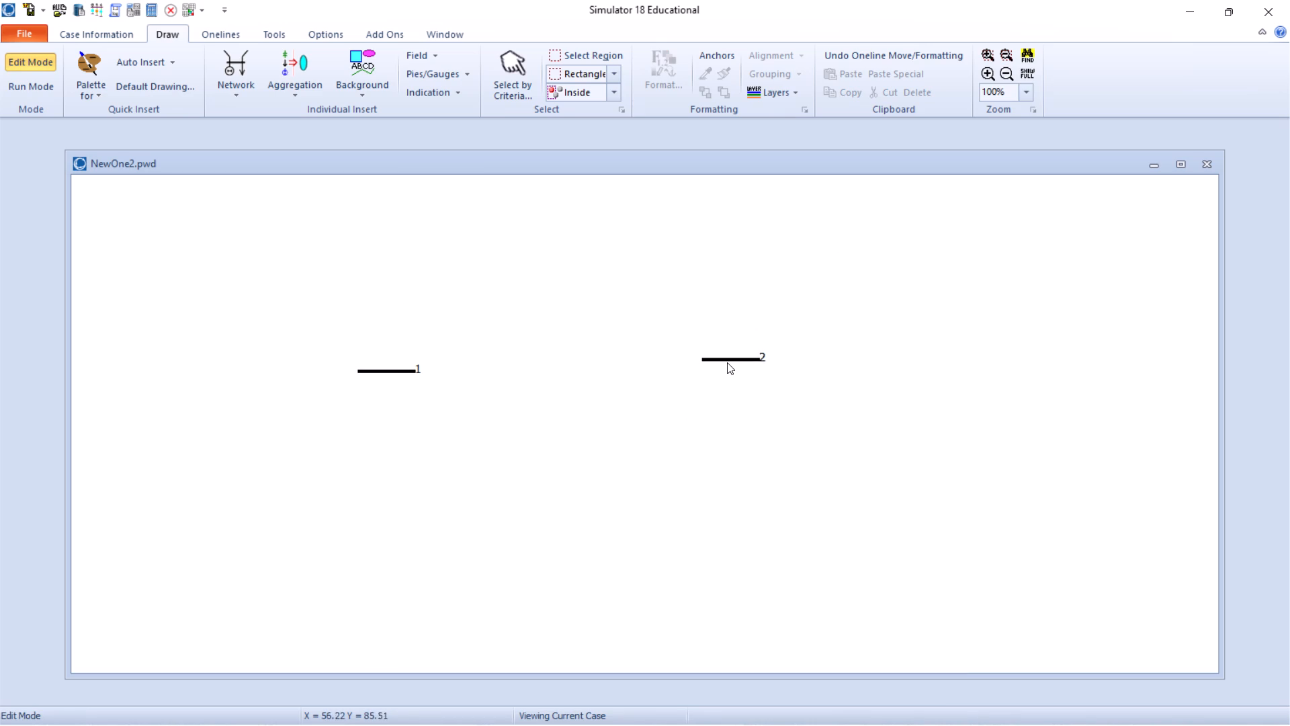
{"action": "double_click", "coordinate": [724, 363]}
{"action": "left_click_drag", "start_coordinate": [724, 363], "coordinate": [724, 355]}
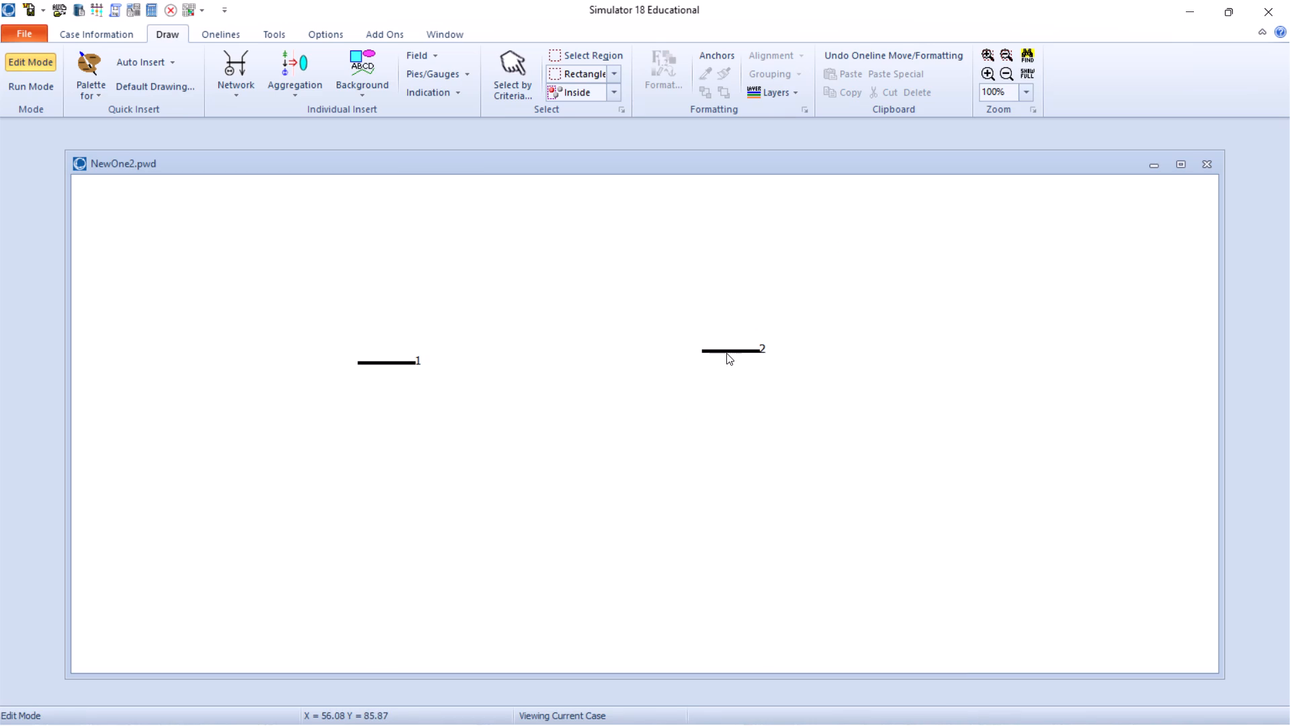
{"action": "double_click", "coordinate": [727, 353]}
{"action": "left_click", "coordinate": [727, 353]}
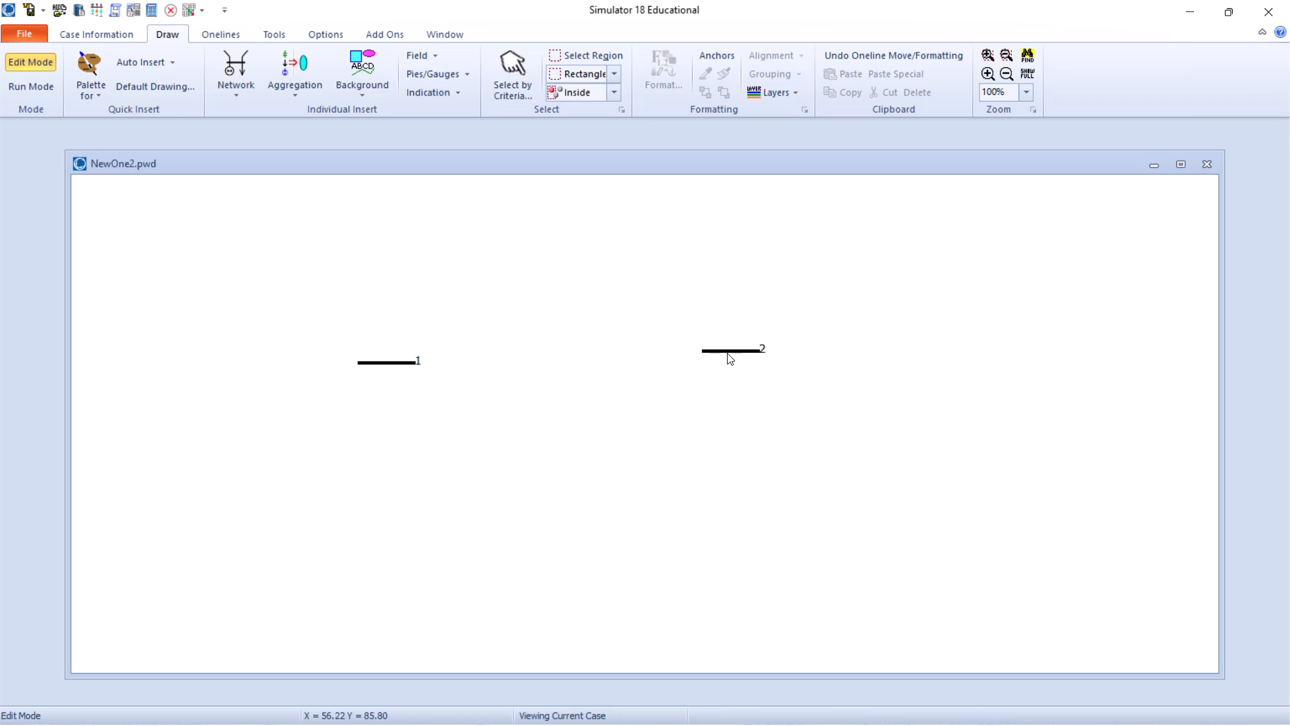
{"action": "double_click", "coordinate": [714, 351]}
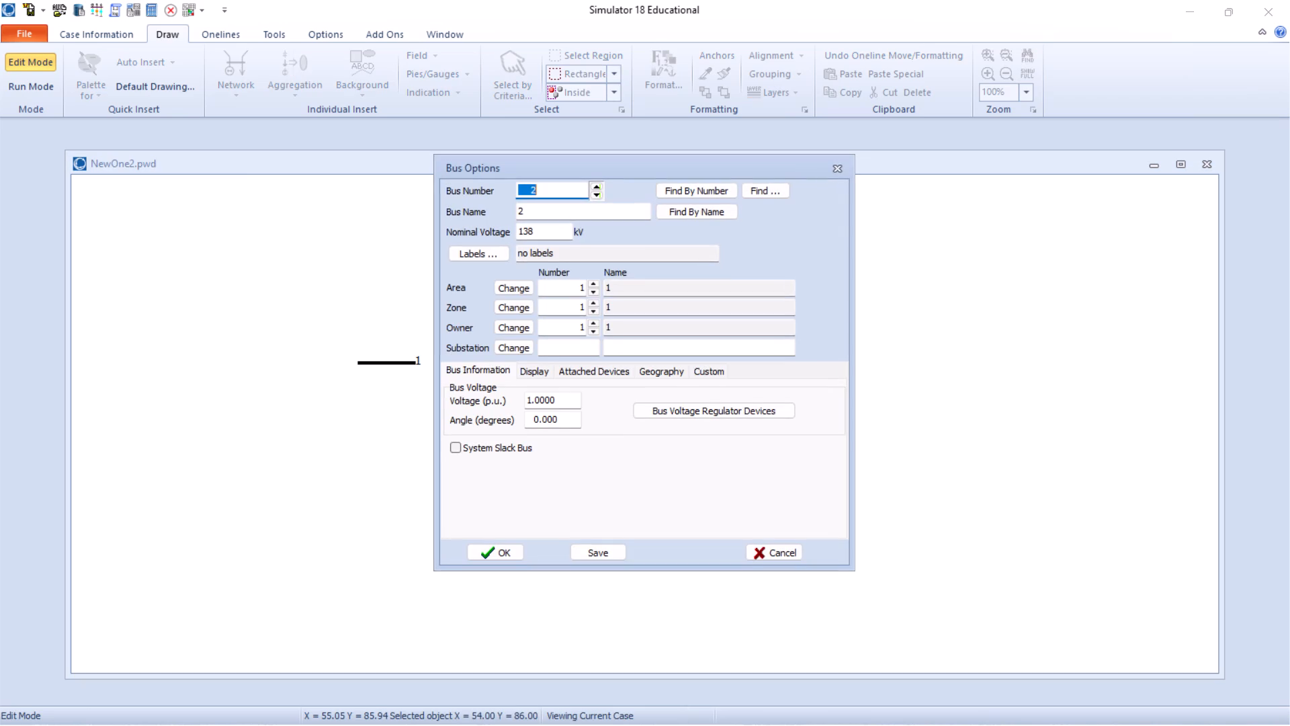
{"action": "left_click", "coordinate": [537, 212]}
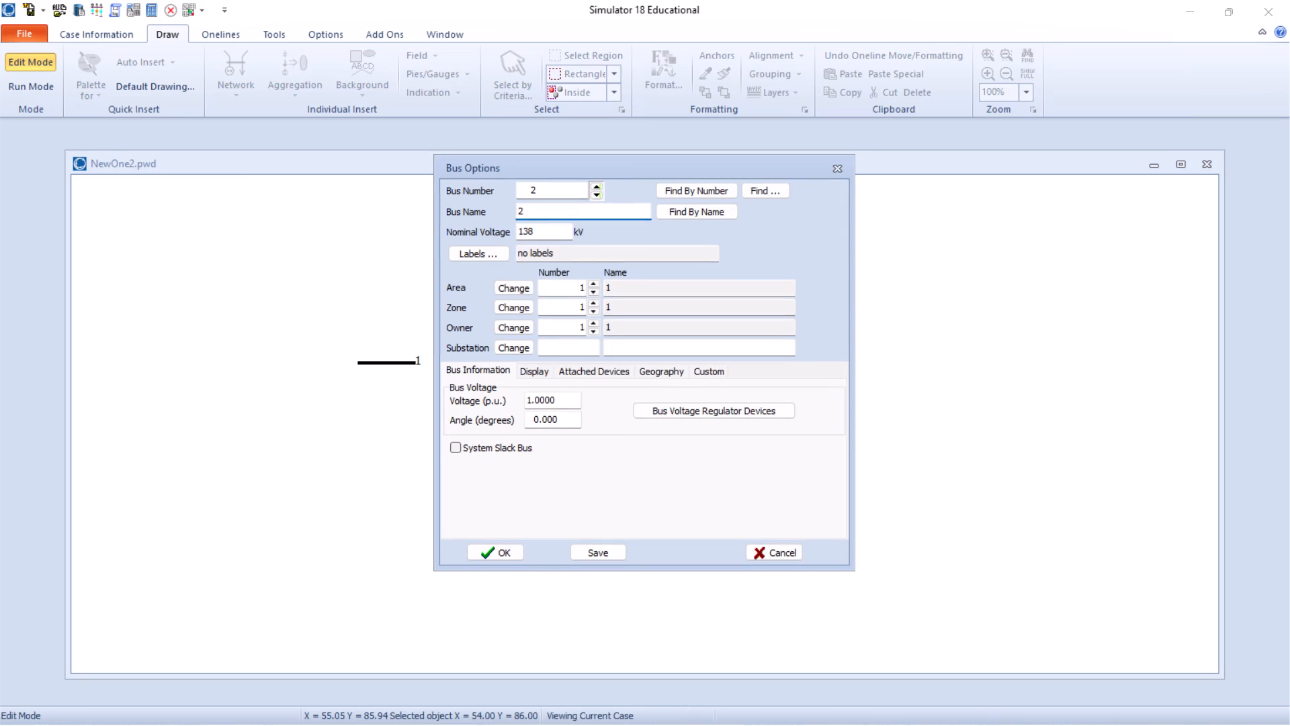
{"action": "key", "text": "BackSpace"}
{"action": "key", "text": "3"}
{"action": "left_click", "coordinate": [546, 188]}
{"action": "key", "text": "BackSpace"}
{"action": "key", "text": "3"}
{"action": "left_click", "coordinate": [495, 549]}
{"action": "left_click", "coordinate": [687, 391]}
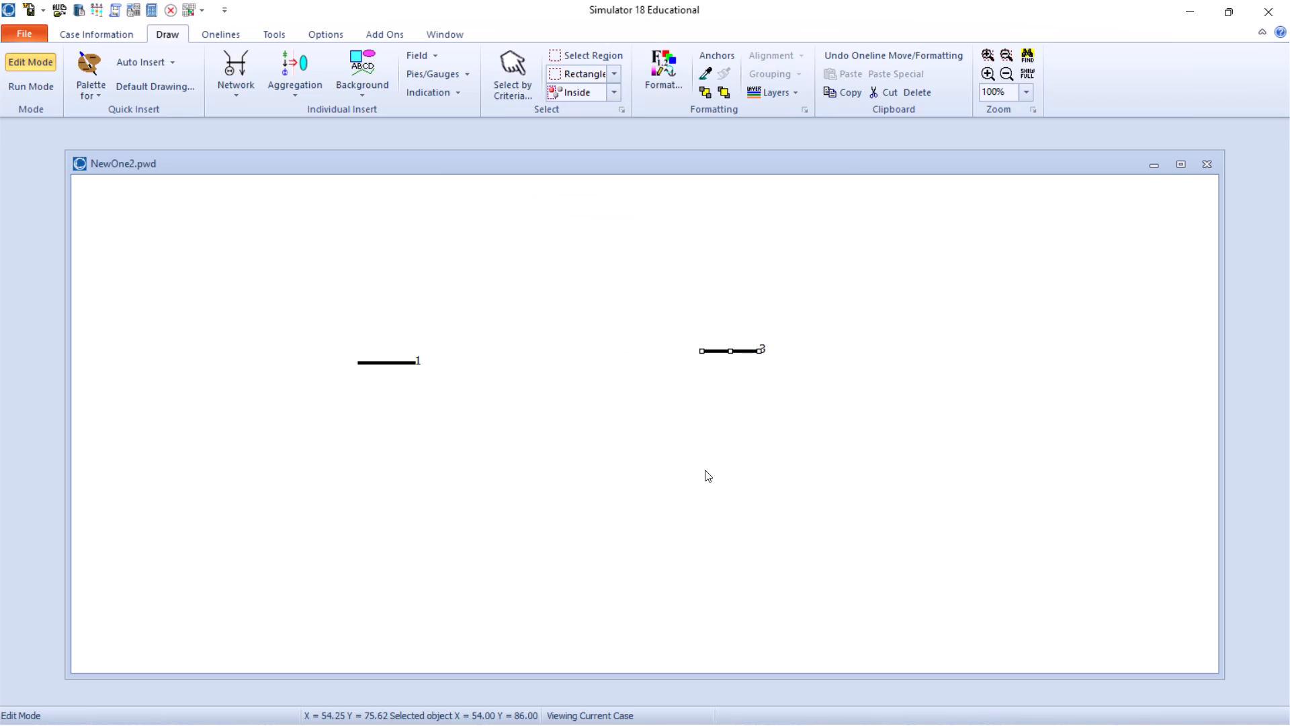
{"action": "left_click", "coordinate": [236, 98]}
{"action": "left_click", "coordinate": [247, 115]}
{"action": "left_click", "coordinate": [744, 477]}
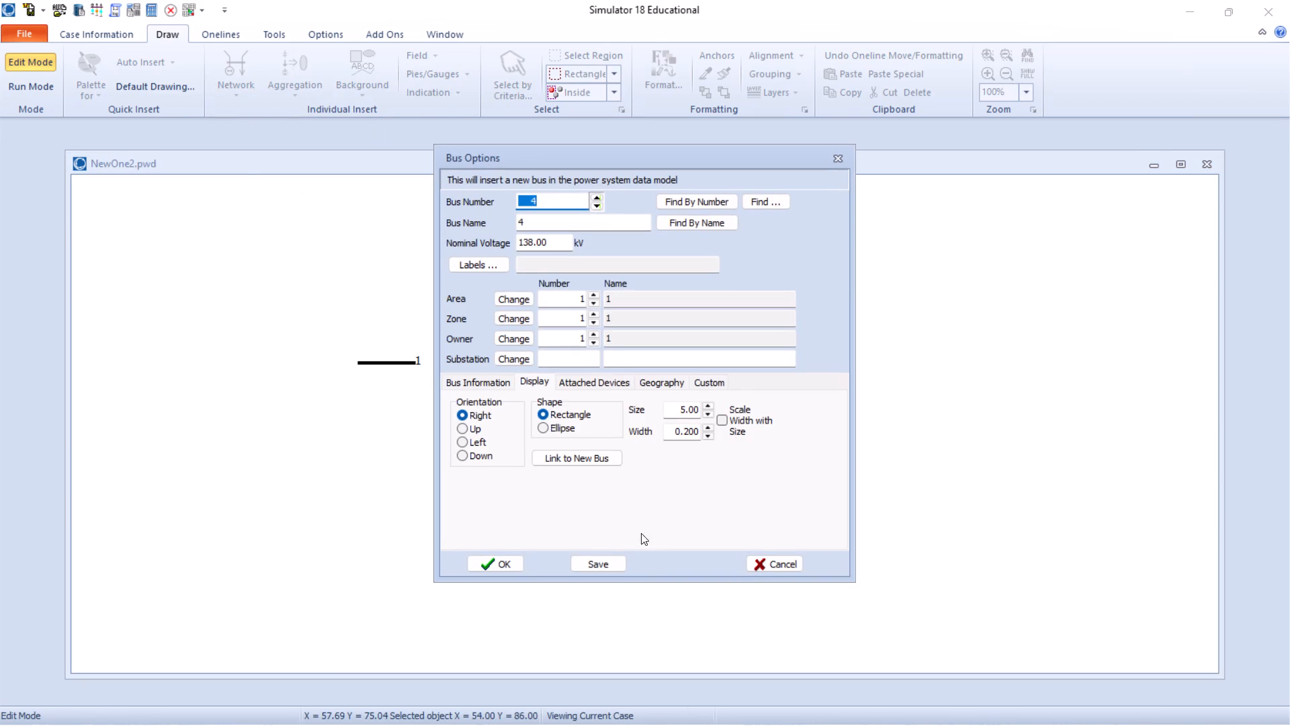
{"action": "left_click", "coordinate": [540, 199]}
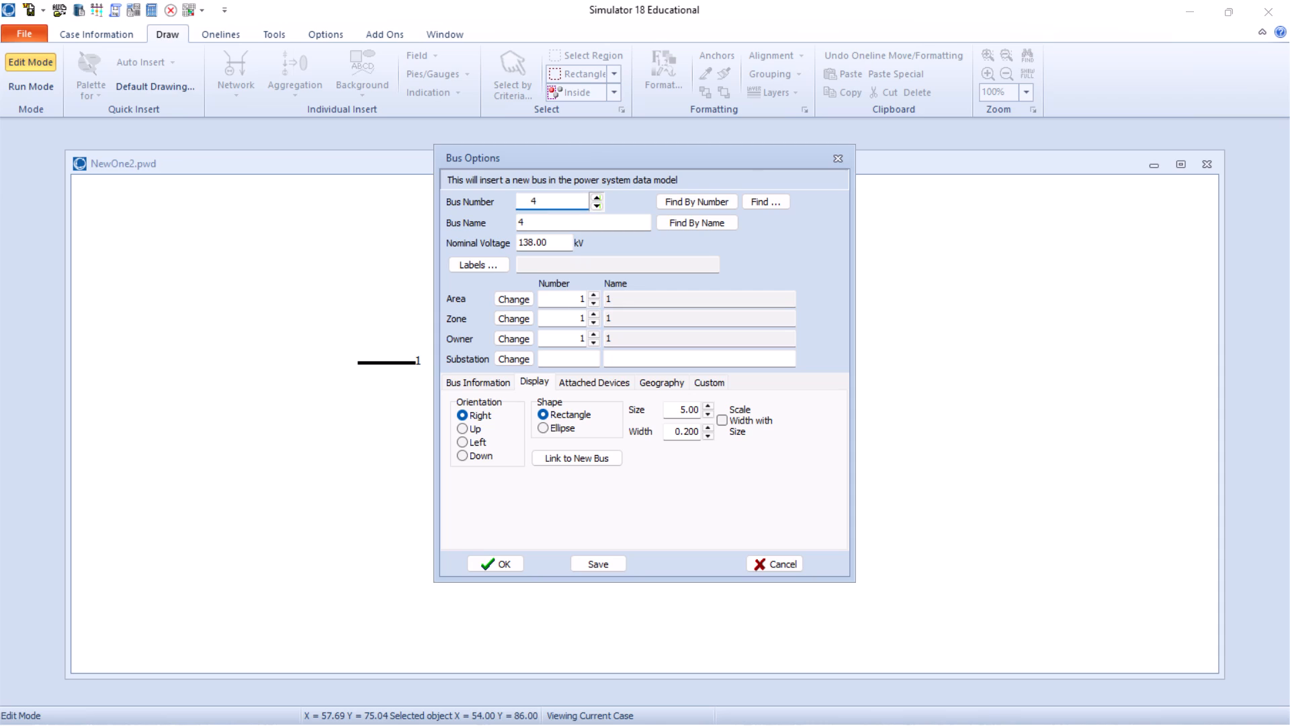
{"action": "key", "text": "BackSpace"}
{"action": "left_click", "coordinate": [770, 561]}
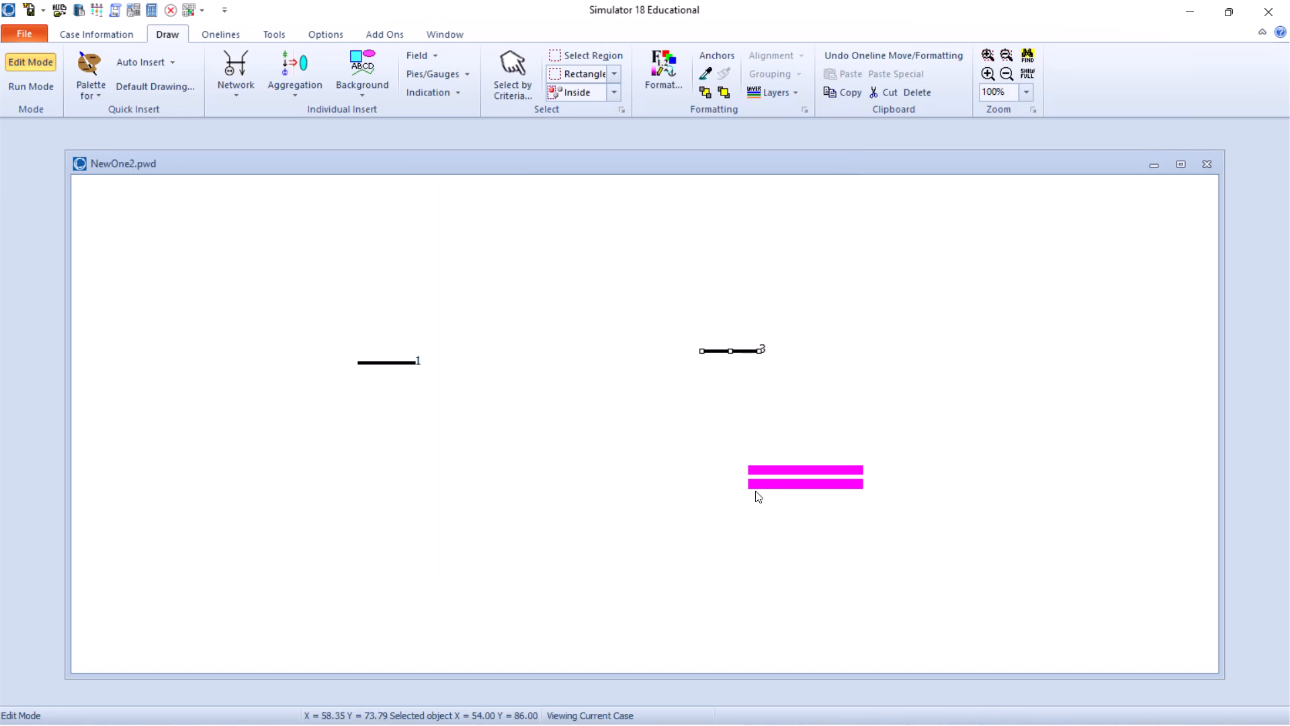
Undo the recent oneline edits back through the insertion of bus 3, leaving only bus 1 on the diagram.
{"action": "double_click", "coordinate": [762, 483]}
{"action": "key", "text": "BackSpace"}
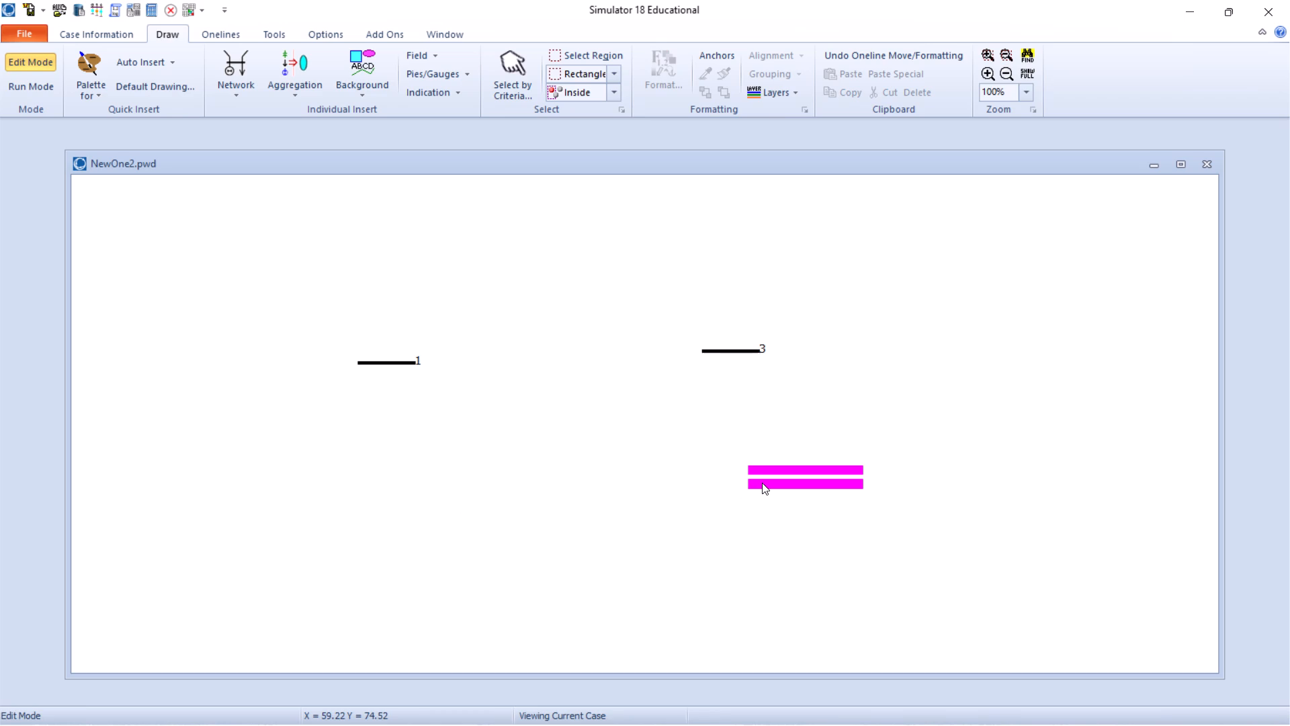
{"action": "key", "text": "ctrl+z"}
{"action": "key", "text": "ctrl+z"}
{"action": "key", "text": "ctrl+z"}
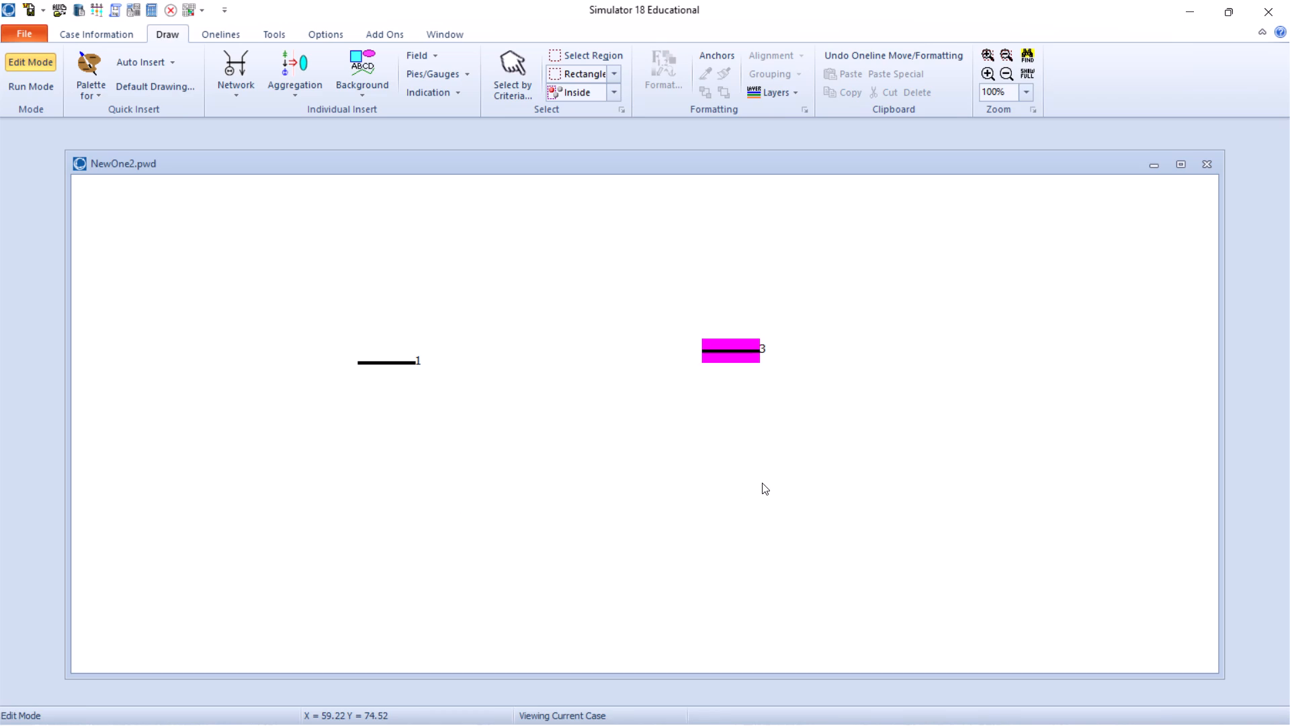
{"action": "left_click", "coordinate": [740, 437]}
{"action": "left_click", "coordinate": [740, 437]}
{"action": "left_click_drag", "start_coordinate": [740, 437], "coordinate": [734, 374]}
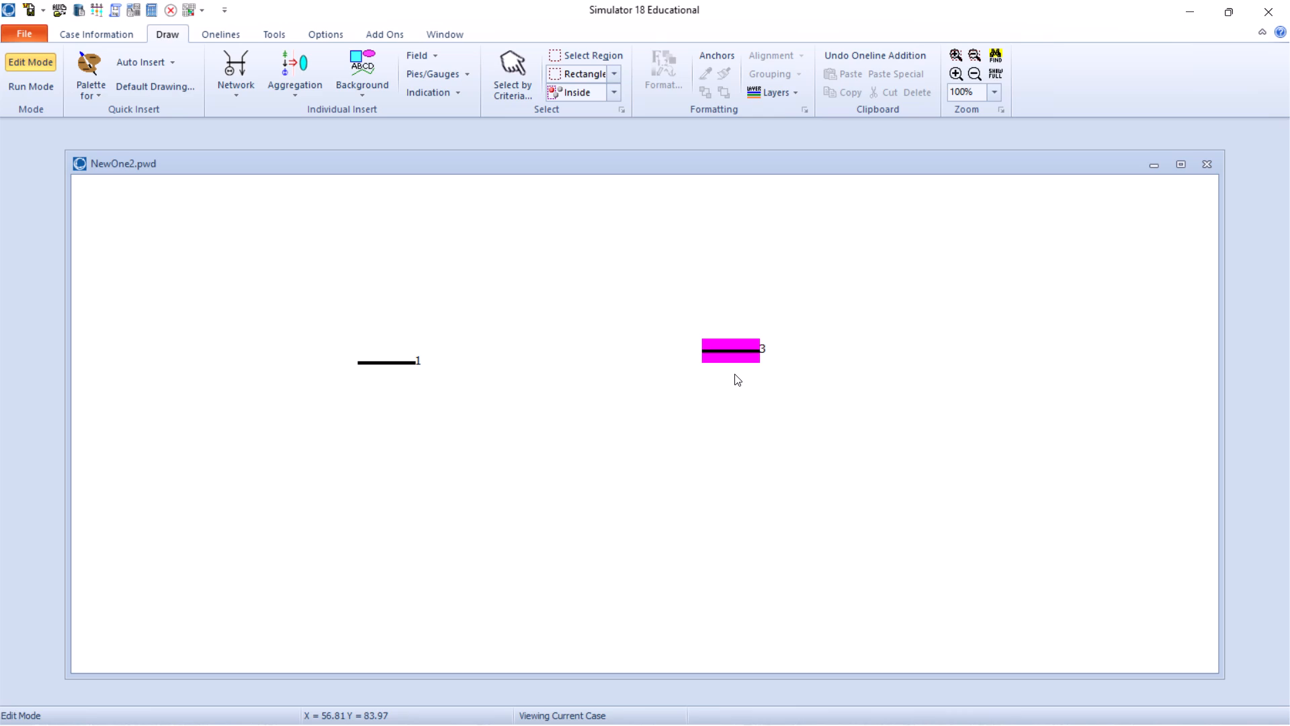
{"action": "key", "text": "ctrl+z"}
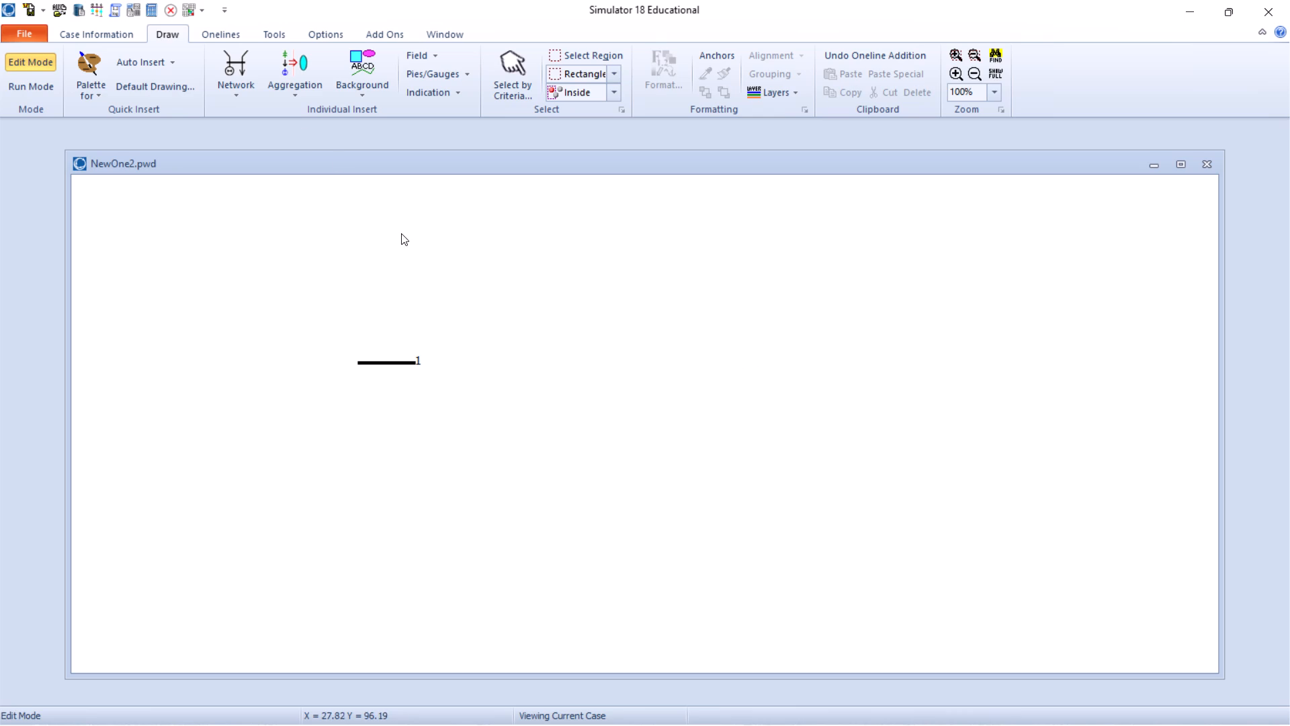
Insert a 138 kV bus numbered and named 2, below and to the right of bus 1, at about X 52, Y 76.
{"action": "left_click", "coordinate": [234, 91]}
{"action": "left_click", "coordinate": [253, 117]}
{"action": "left_click", "coordinate": [674, 466]}
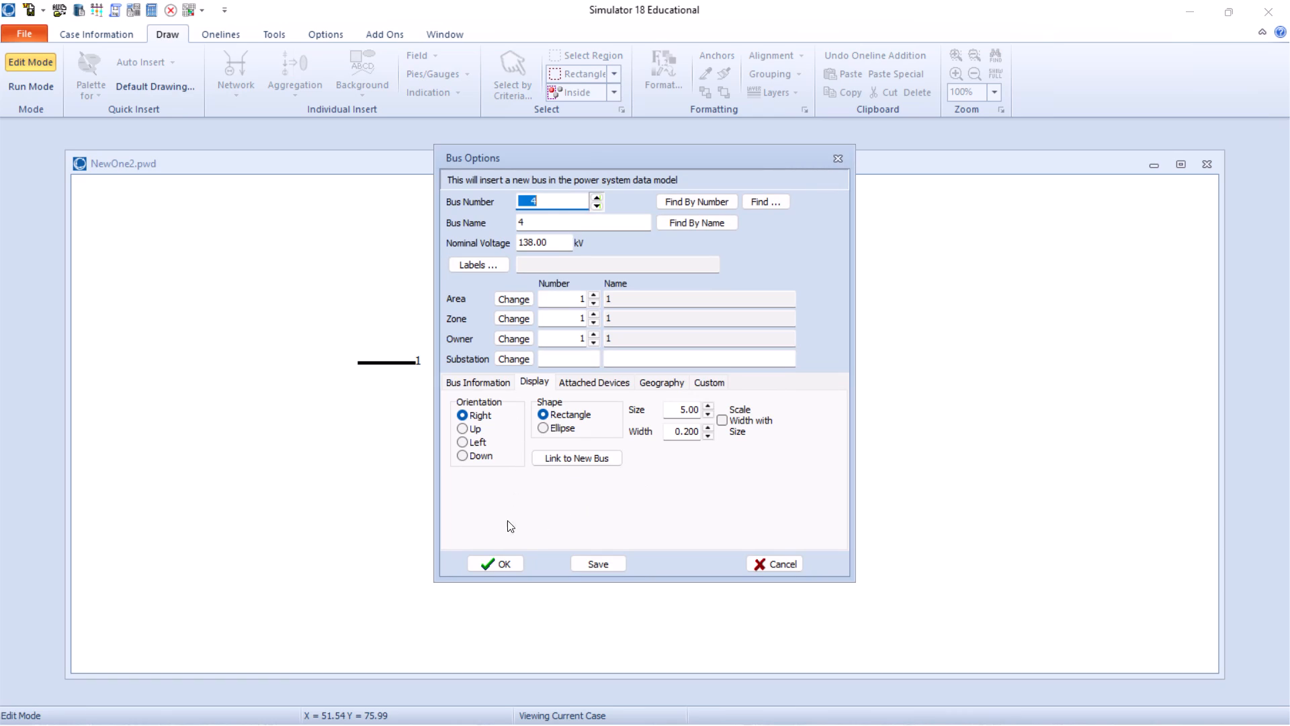
{"action": "left_click", "coordinate": [595, 198]}
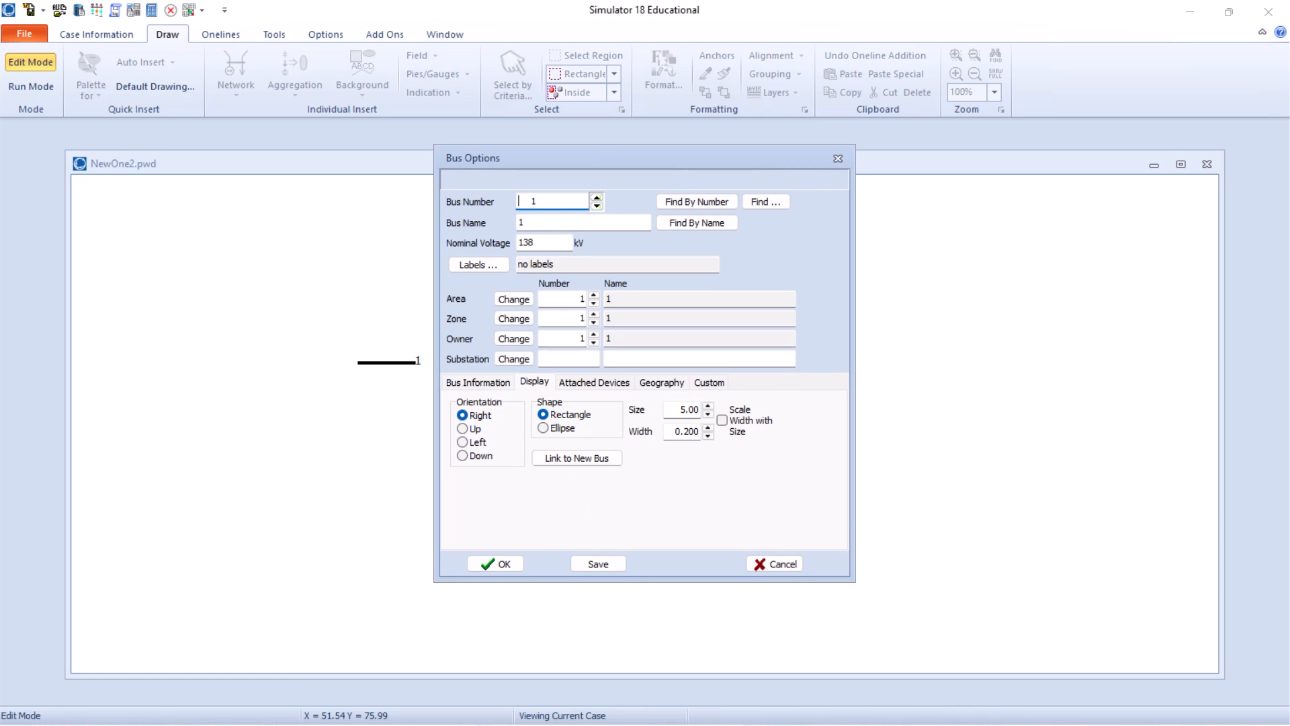
{"action": "left_click", "coordinate": [595, 206]}
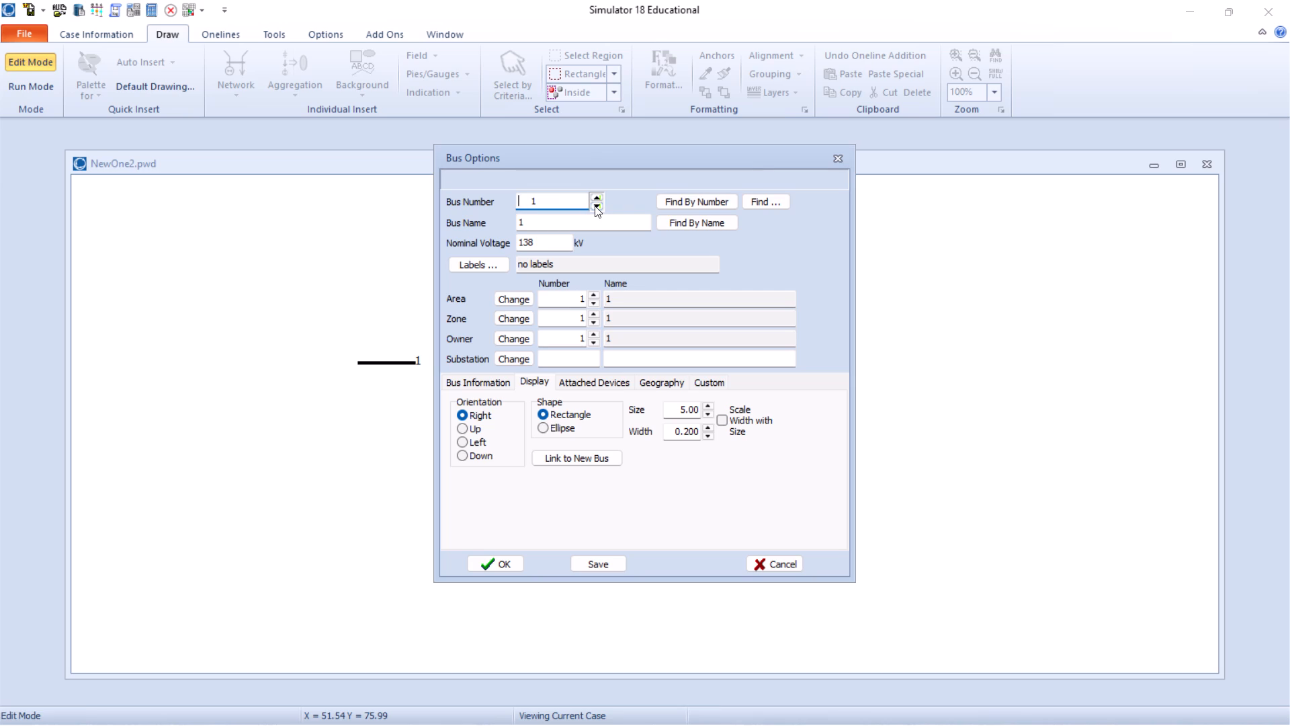
{"action": "left_click", "coordinate": [595, 206]}
{"action": "left_click_drag", "start_coordinate": [595, 206], "coordinate": [530, 205]}
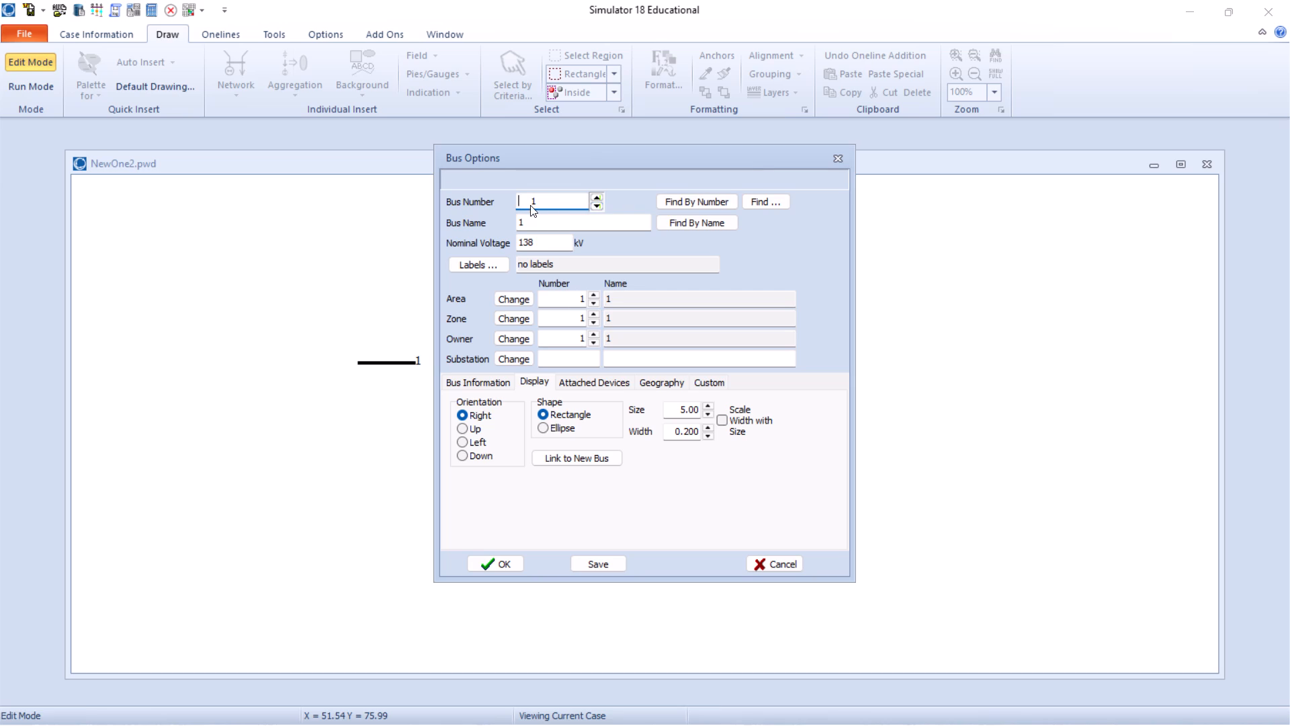
{"action": "left_click_drag", "start_coordinate": [530, 205], "coordinate": [537, 198]}
{"action": "left_click", "coordinate": [537, 198]}
{"action": "key", "text": "BackSpace"}
{"action": "key", "text": "BackSpace"}
{"action": "key", "text": "BackSpace"}
{"action": "key", "text": "2"}
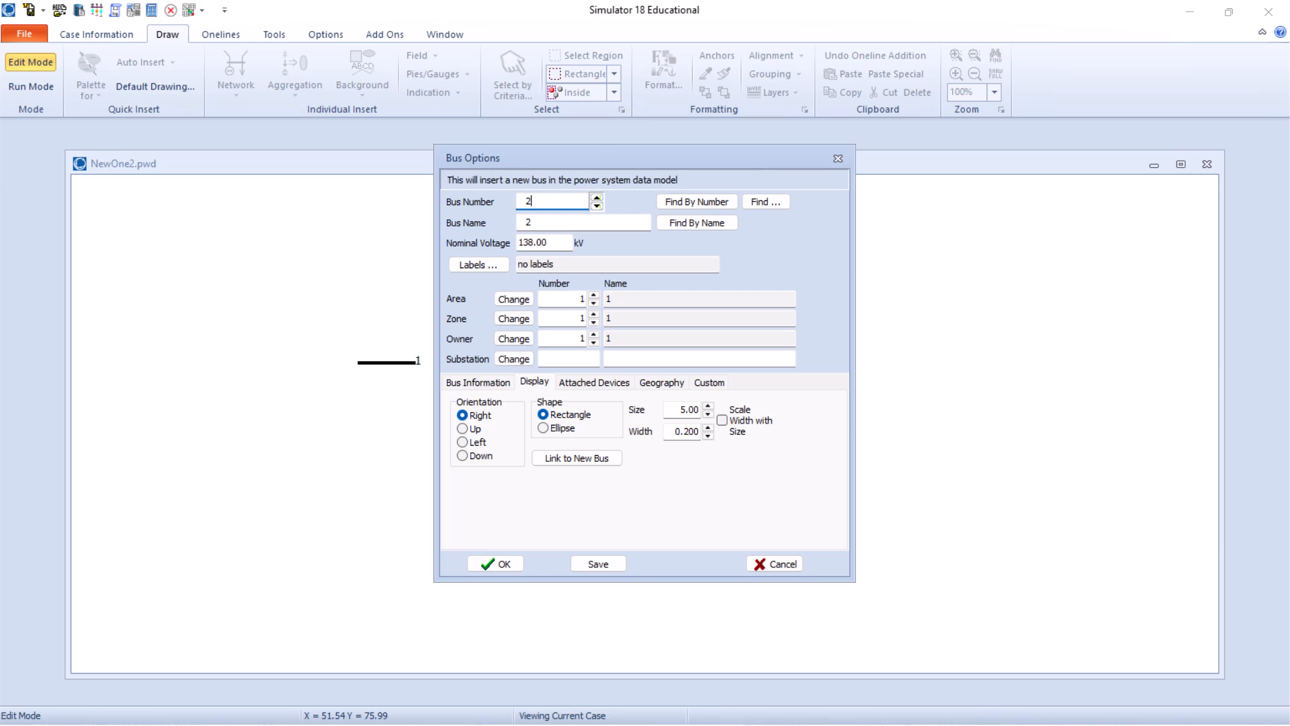
{"action": "left_click", "coordinate": [497, 562]}
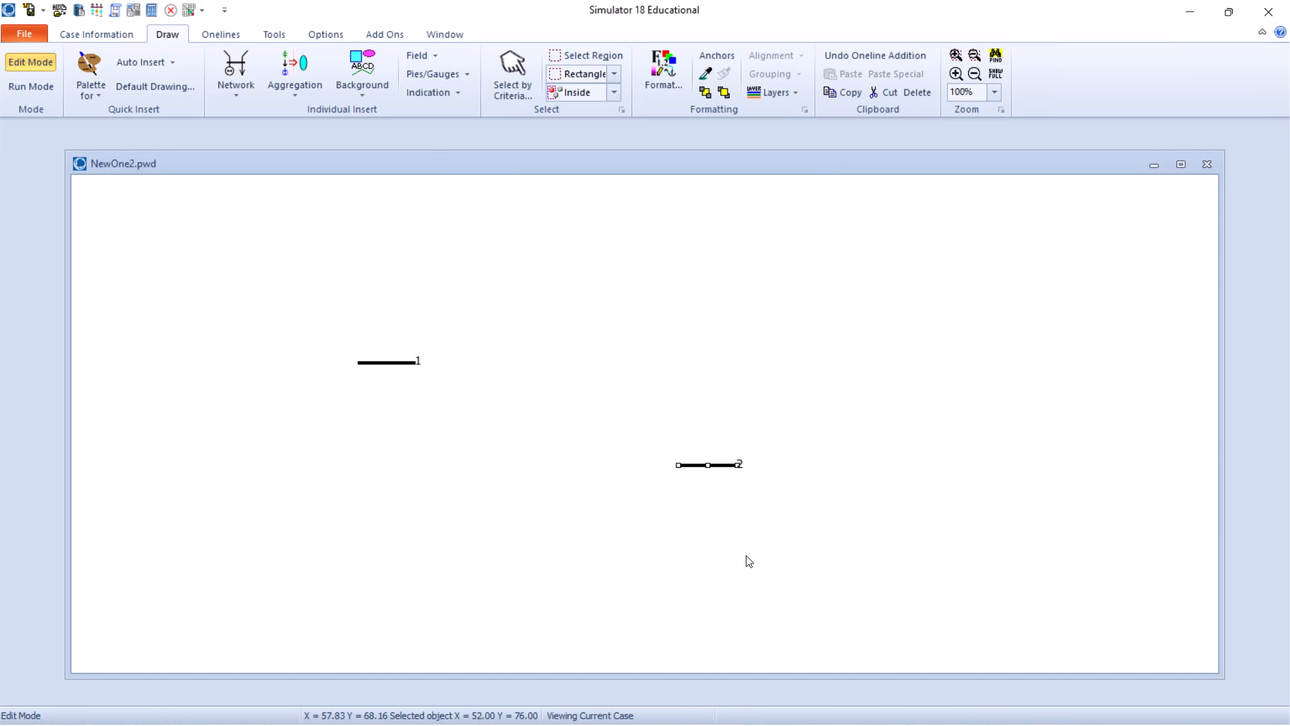
Insert a 138 kV bus numbered and named 3, above bus 2, at about X 51, Y 86.
{"action": "left_click", "coordinate": [234, 85]}
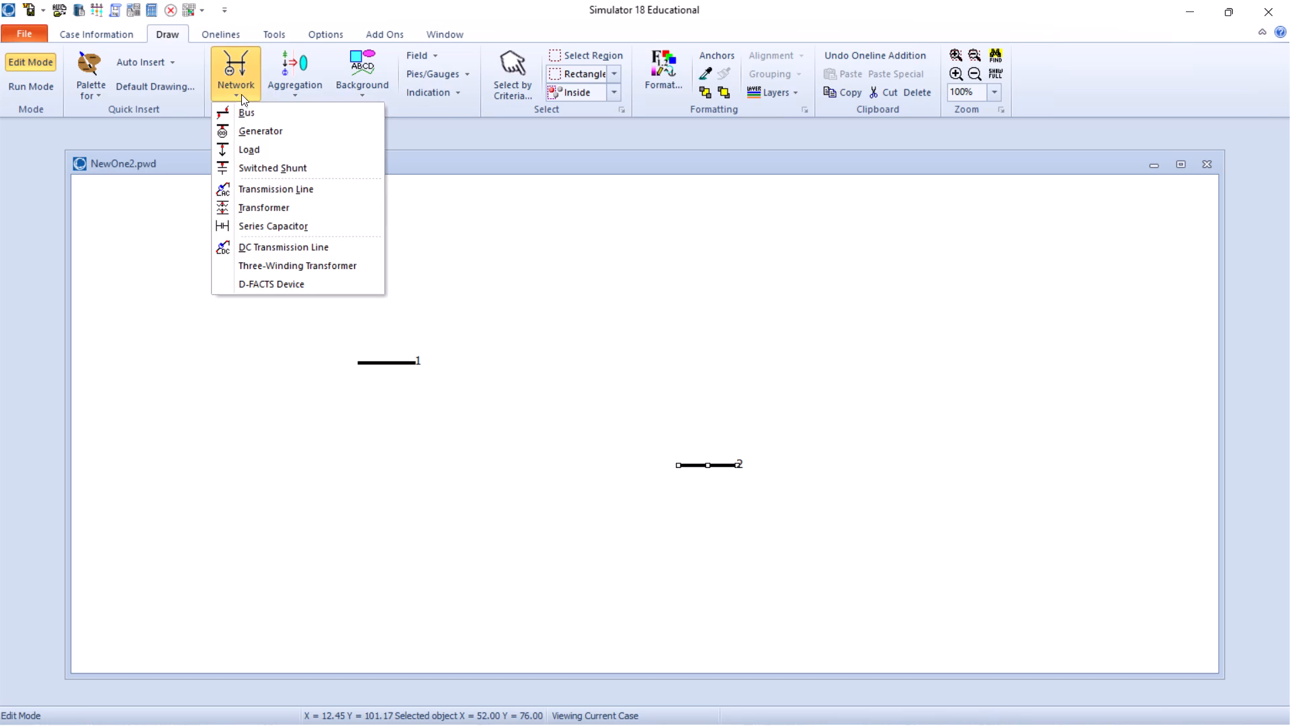
{"action": "left_click", "coordinate": [251, 108]}
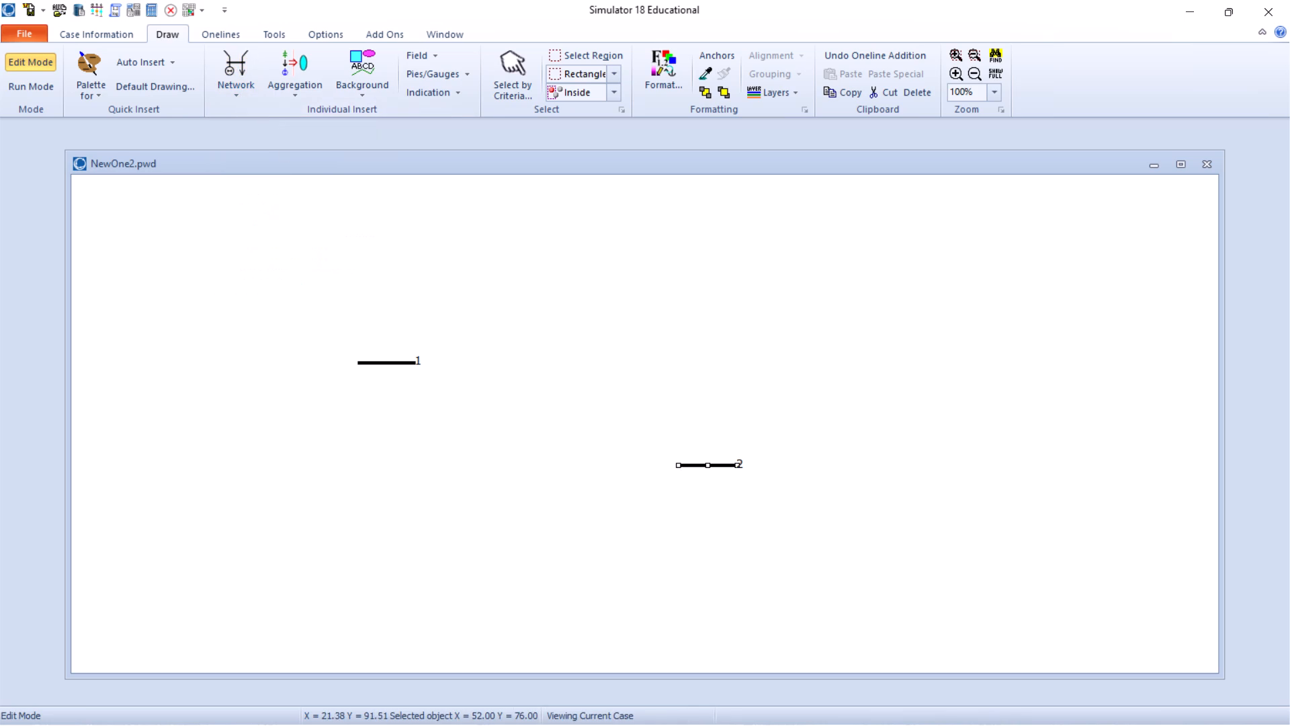
{"action": "left_click", "coordinate": [666, 350]}
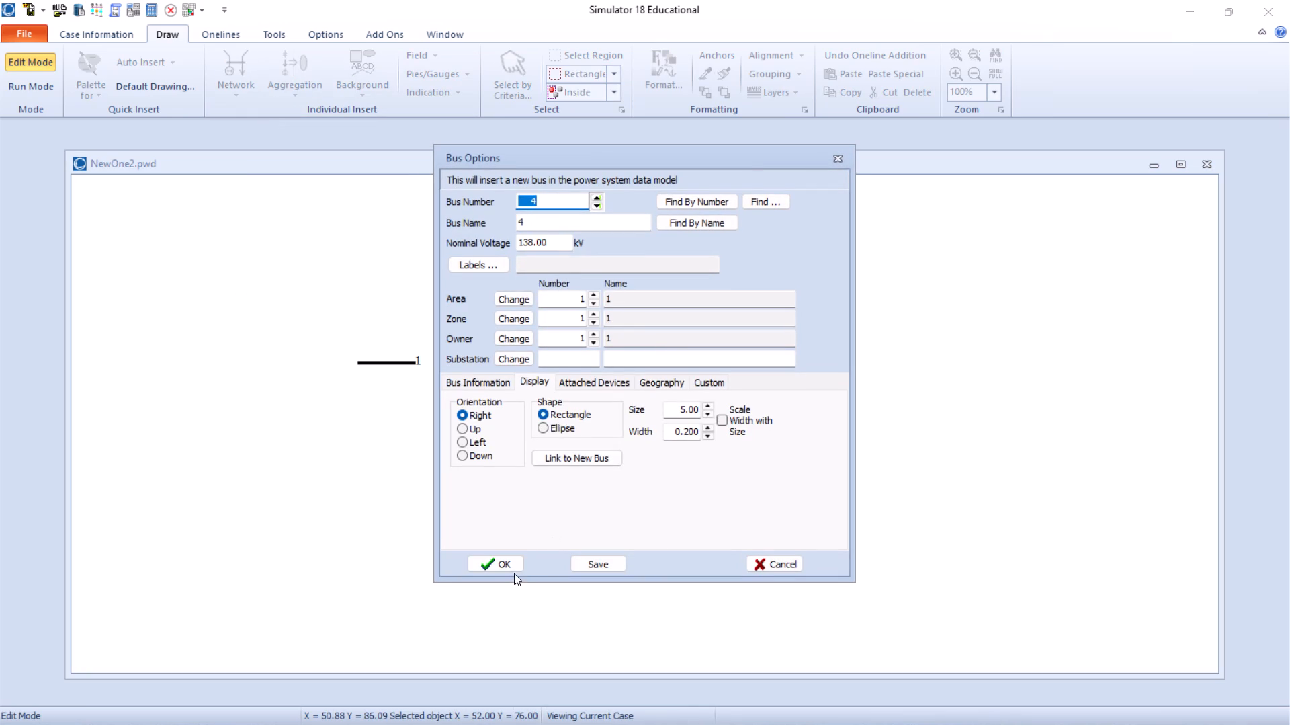
{"action": "key", "text": "BackSpace"}
{"action": "key", "text": "3"}
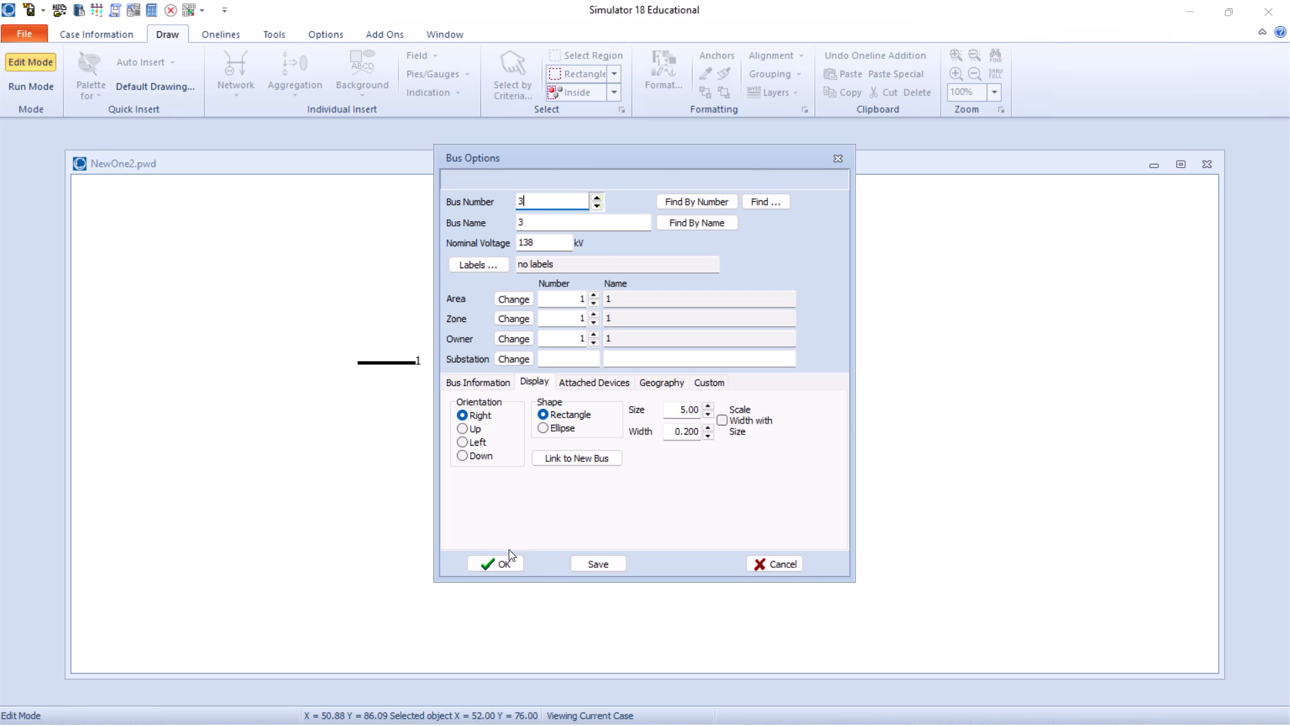
{"action": "left_click", "coordinate": [506, 558]}
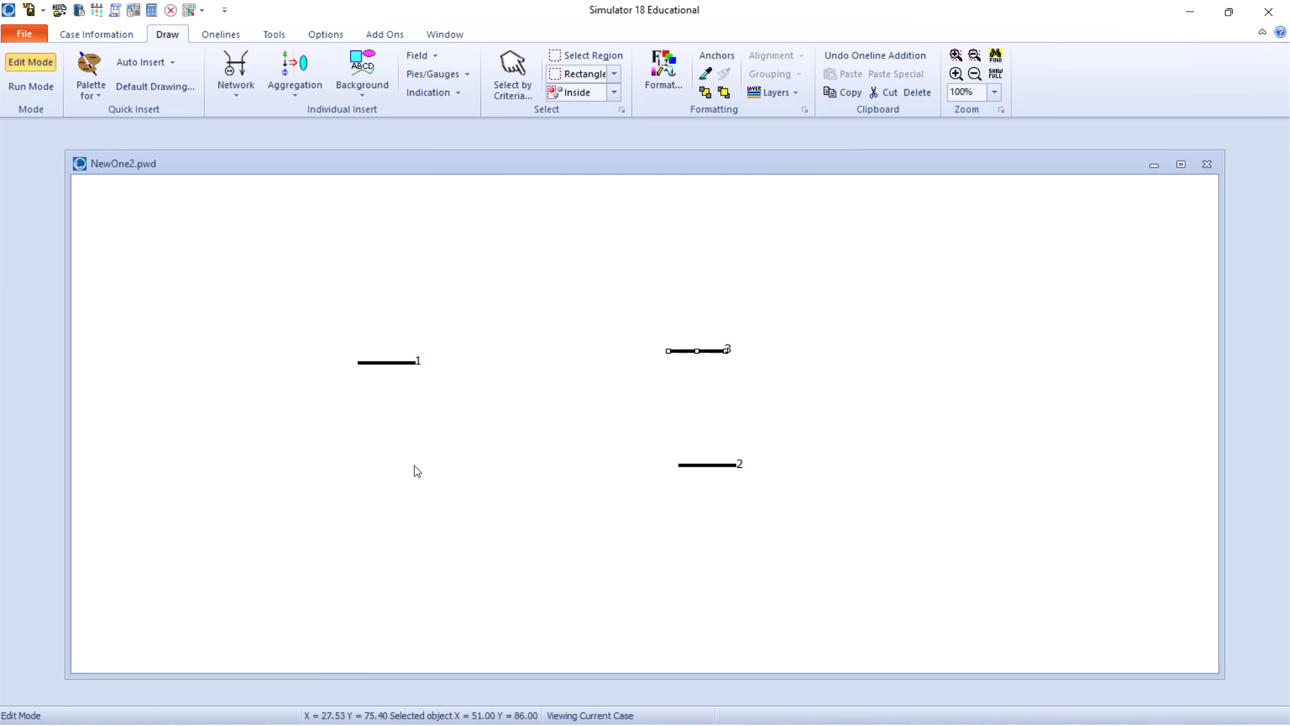
{"action": "left_click", "coordinate": [403, 470]}
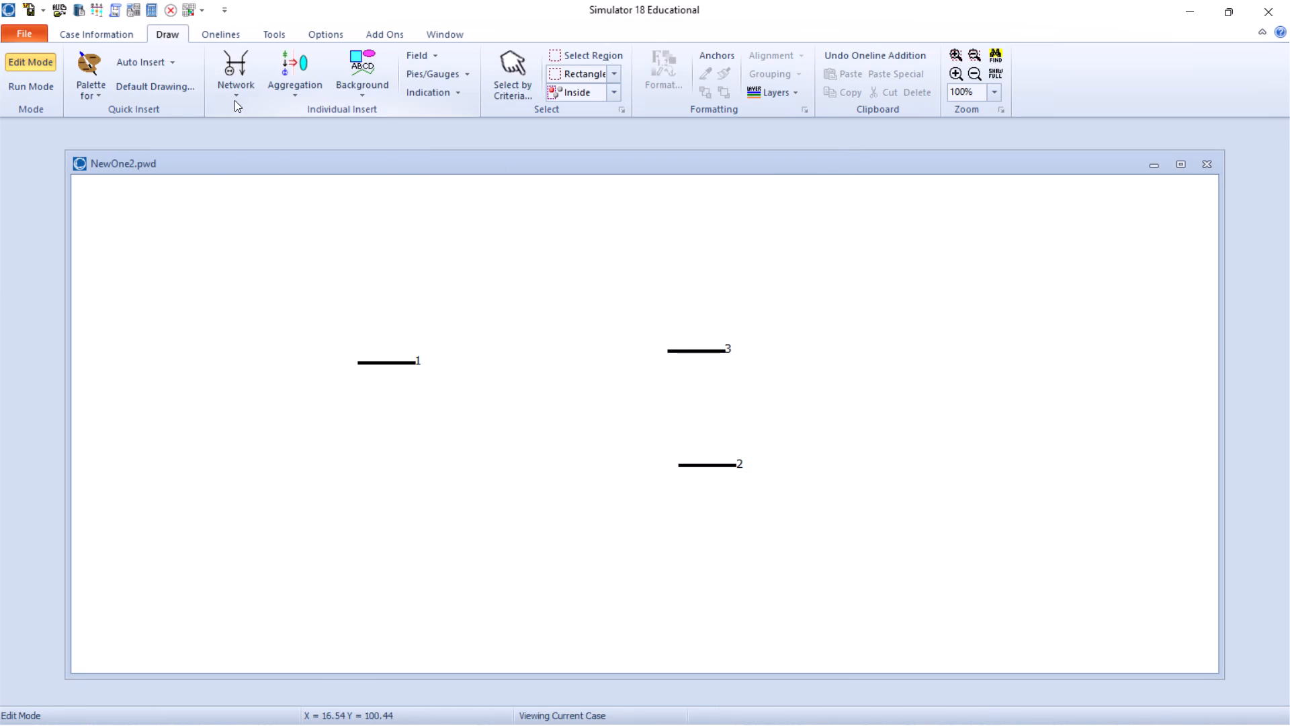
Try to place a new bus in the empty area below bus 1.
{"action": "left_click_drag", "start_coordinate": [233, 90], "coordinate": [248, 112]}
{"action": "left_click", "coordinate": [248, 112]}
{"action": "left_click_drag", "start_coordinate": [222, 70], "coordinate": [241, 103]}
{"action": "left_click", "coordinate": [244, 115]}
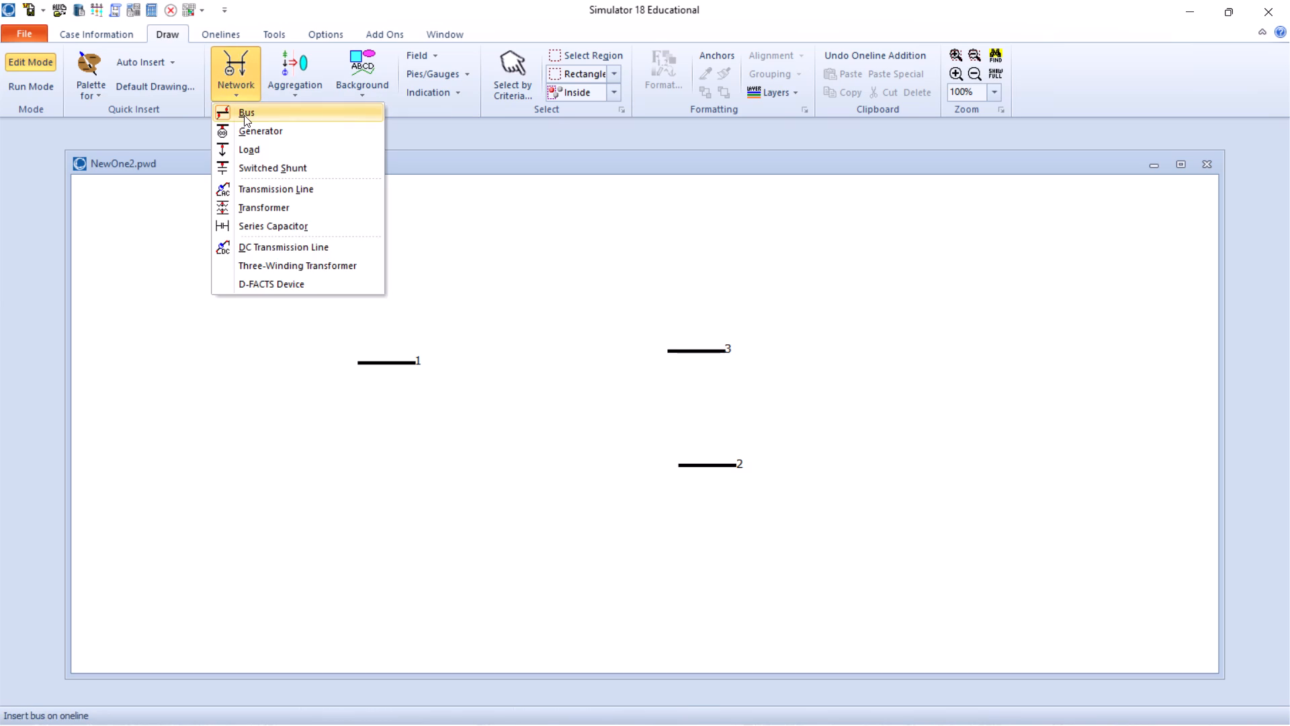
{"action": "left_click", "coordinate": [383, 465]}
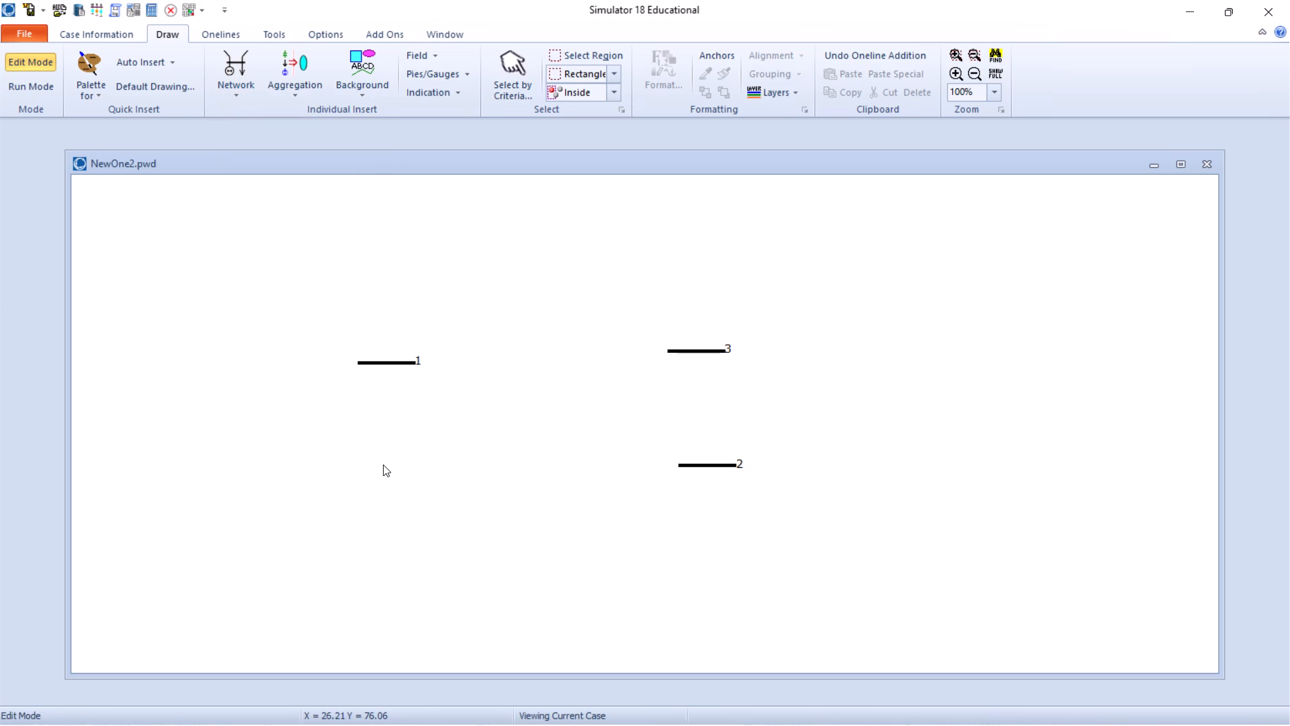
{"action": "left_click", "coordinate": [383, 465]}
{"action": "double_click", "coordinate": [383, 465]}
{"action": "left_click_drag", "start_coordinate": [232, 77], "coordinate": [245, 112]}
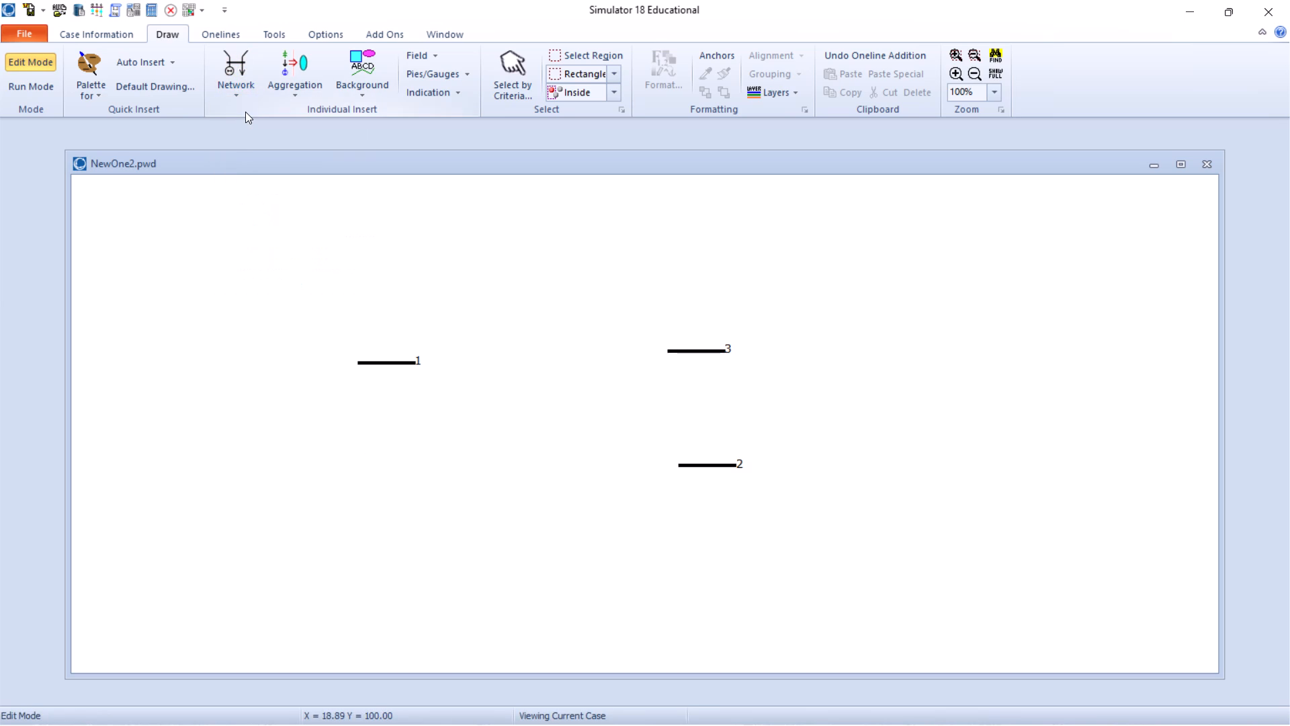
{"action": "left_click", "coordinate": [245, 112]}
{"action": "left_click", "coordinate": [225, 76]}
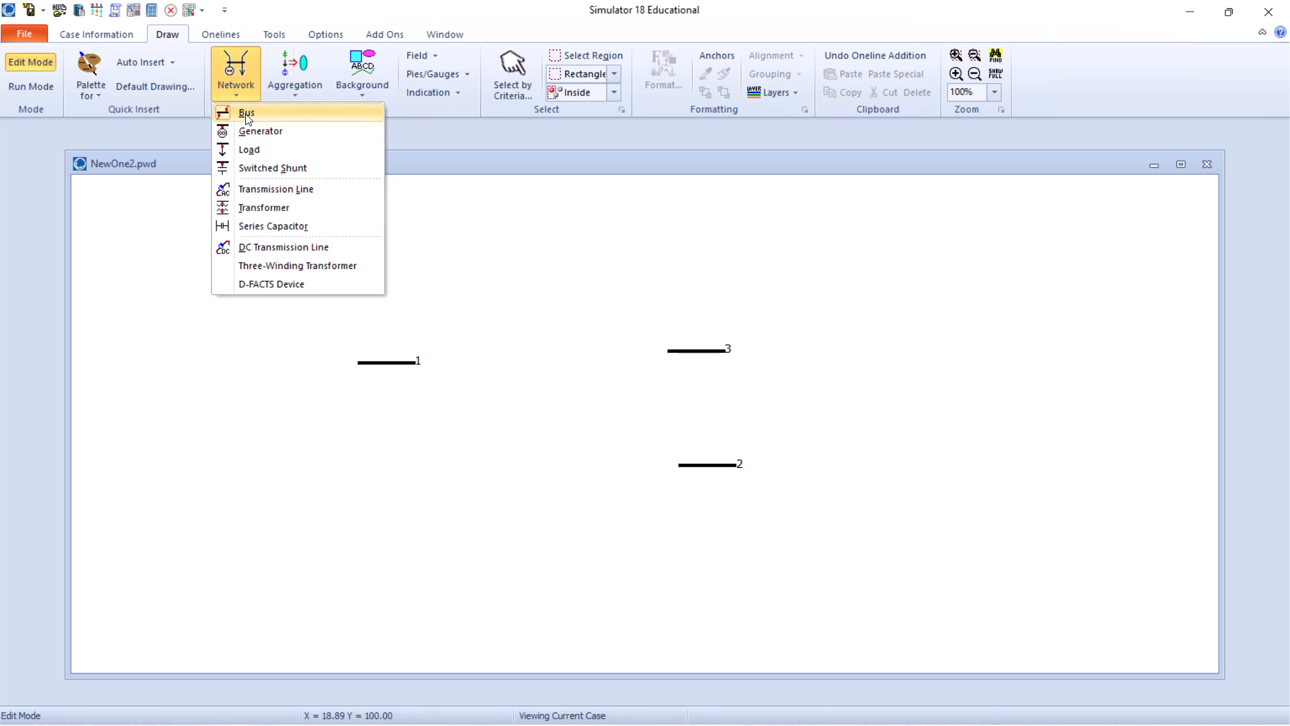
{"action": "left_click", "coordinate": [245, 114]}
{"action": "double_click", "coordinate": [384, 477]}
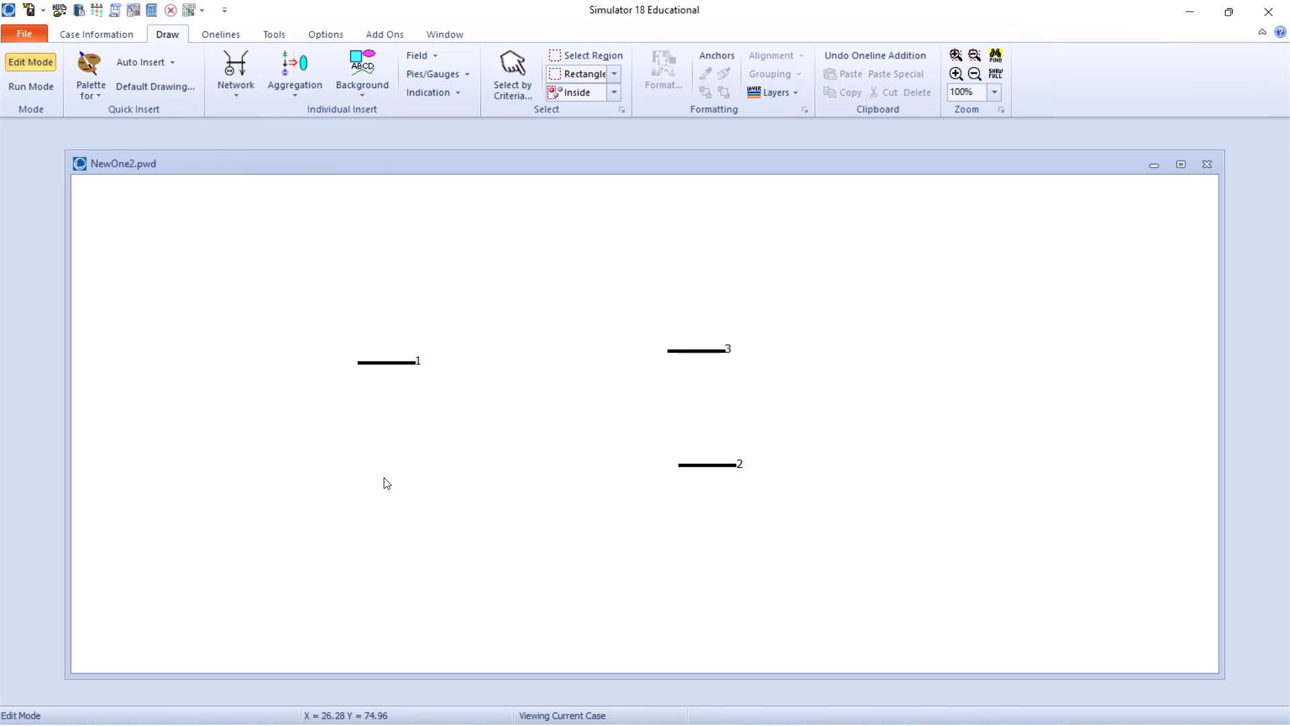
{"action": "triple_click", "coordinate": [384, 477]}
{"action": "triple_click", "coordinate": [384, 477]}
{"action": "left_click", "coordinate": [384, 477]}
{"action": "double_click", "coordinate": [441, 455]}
Insert a 138 kV bus numbered and named 4, directly below bus 1, at about X 24, Y 74.
{"action": "left_click", "coordinate": [240, 91]}
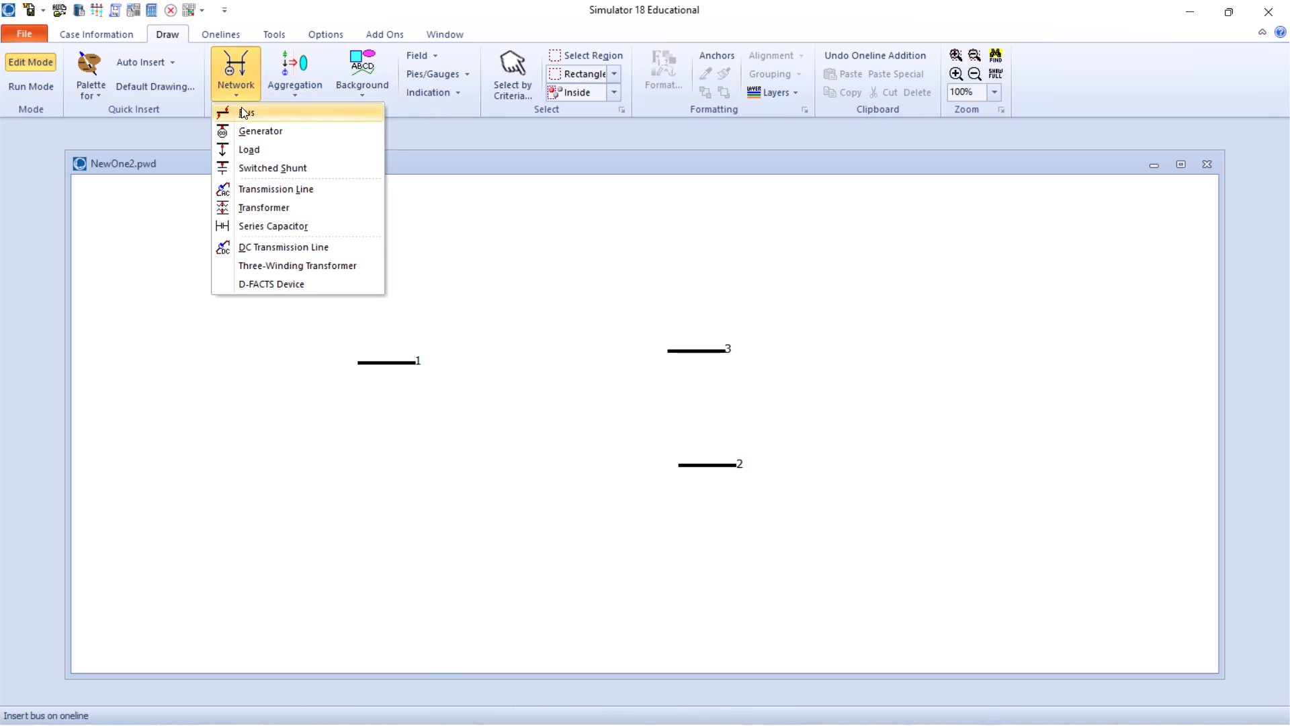
{"action": "left_click", "coordinate": [241, 108]}
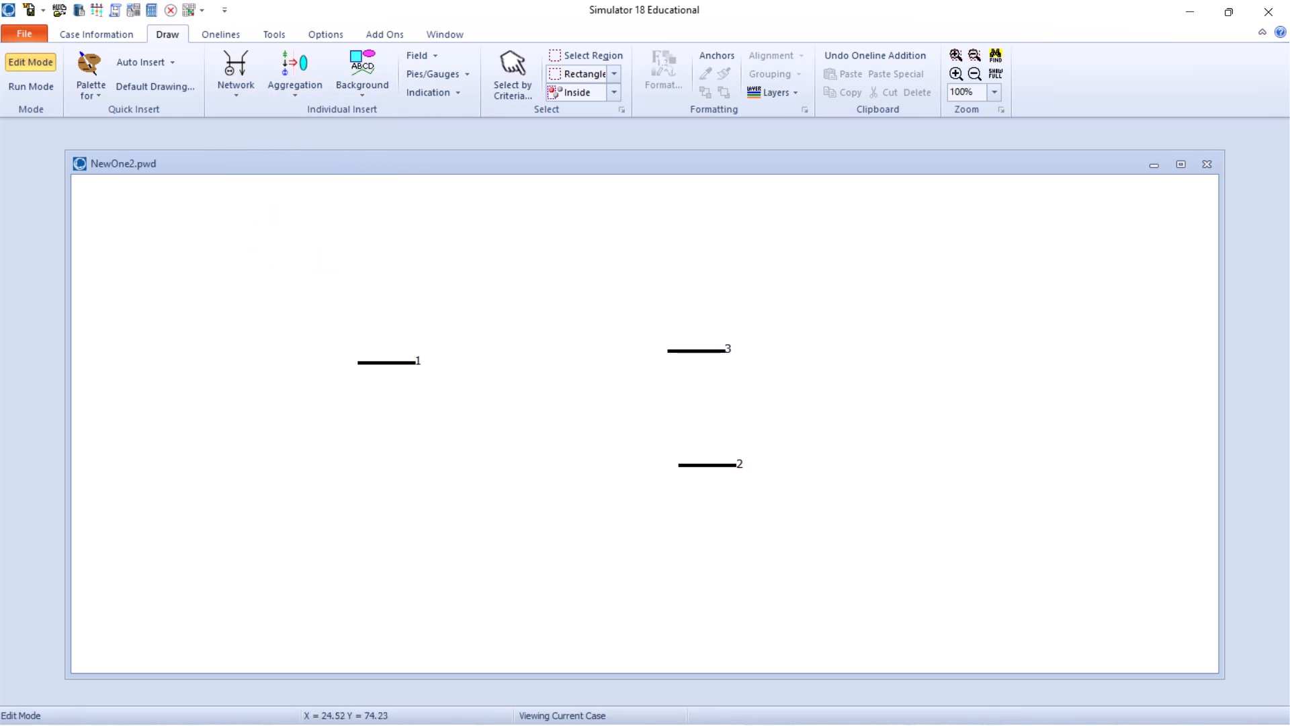
{"action": "left_click", "coordinate": [356, 484]}
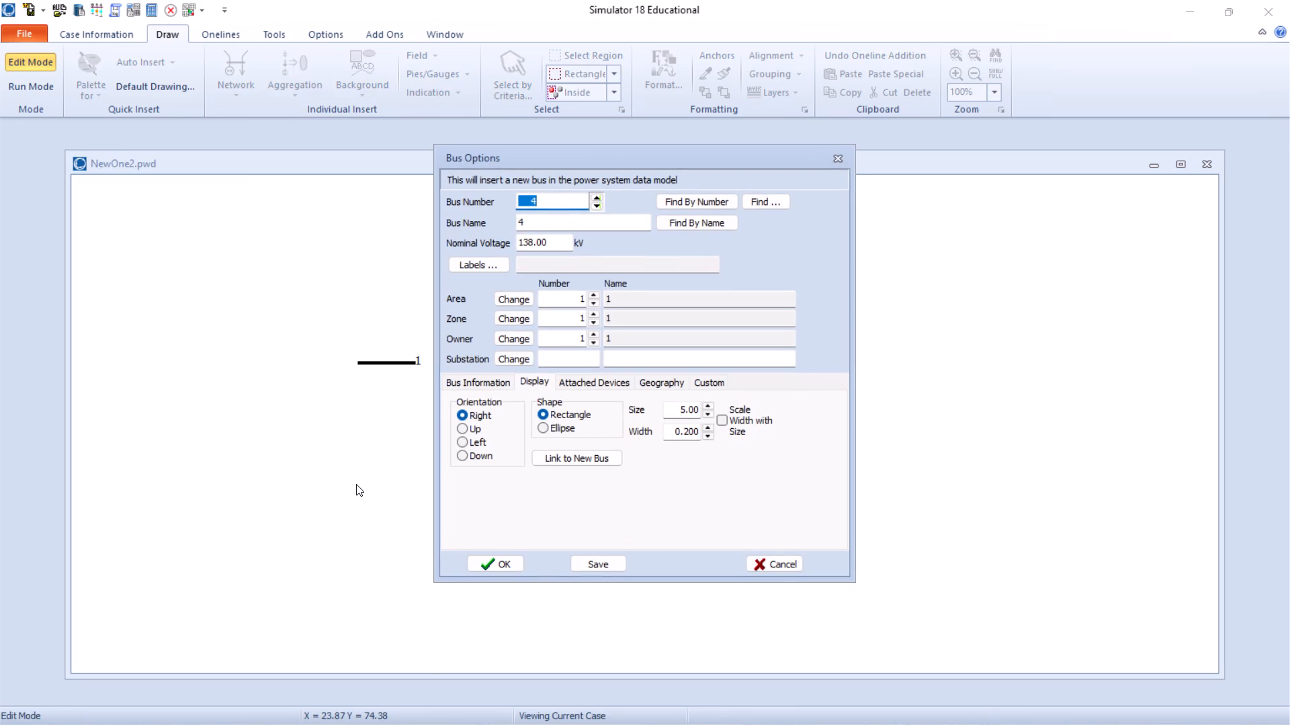
{"action": "left_click", "coordinate": [503, 561]}
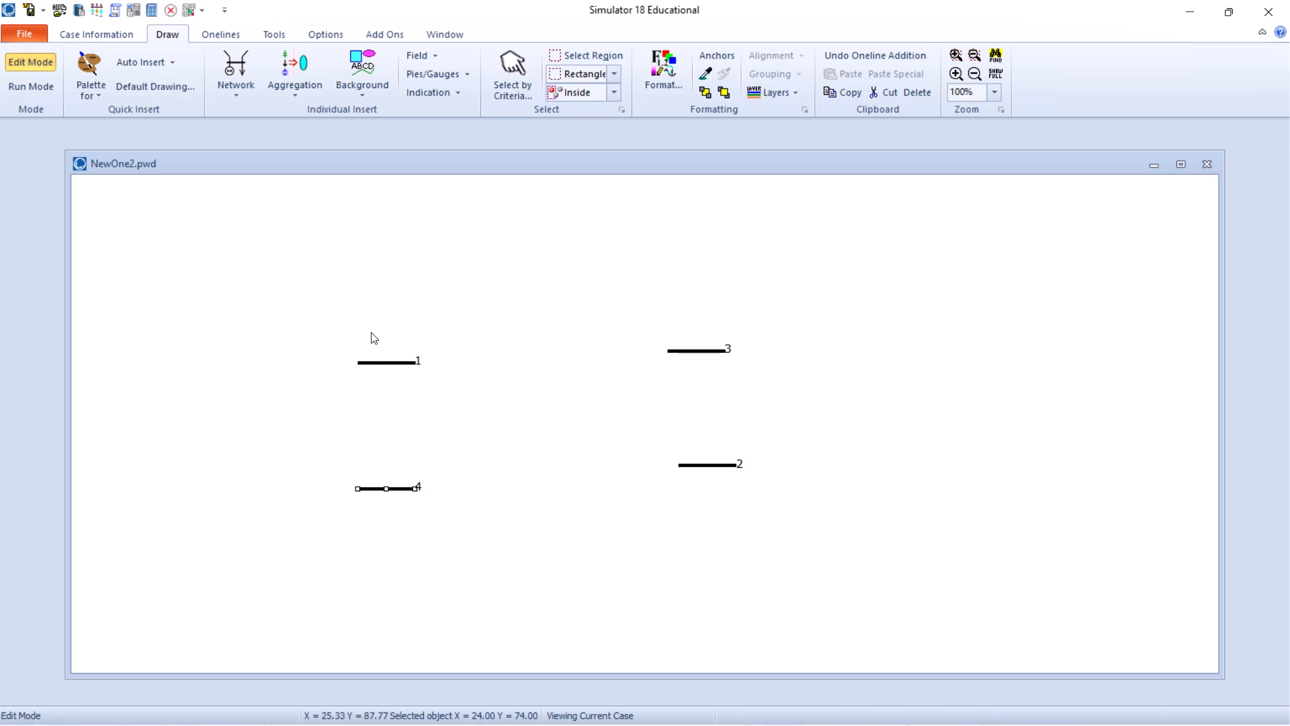
Set bus 1's nominal voltage to 110 kV and make it the system slack bus.
{"action": "double_click", "coordinate": [374, 361]}
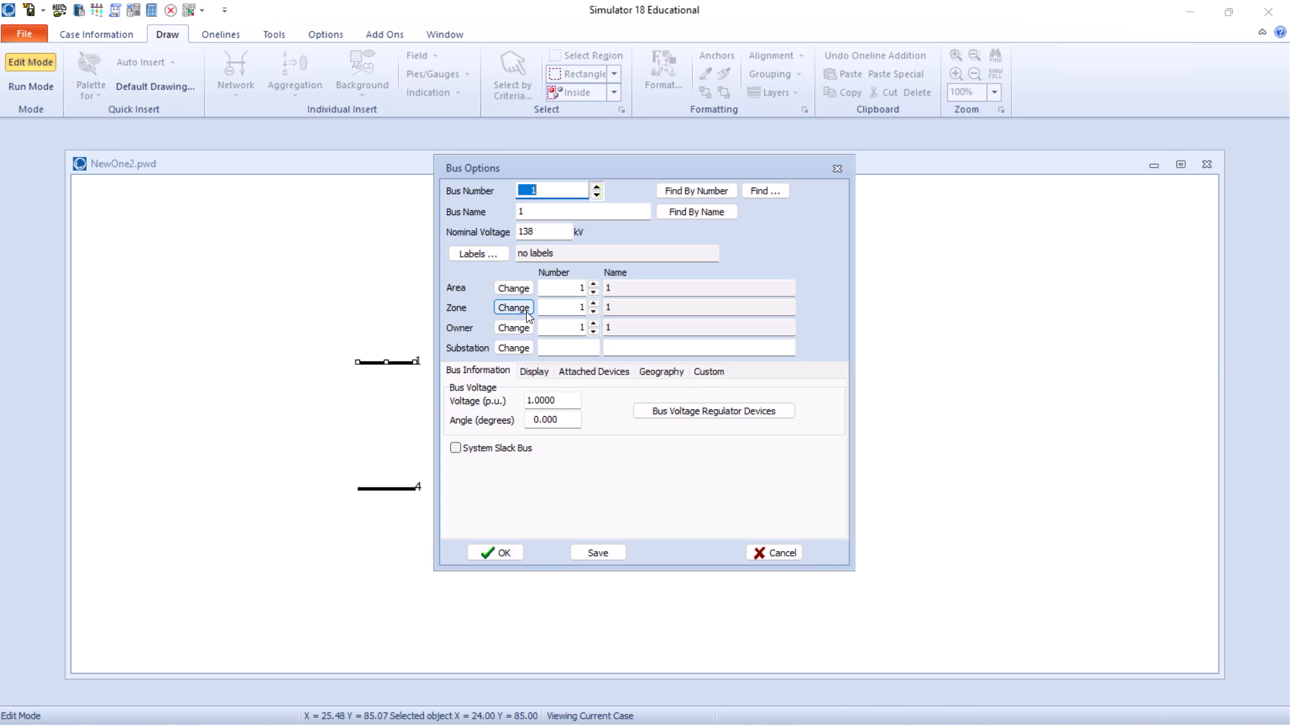
{"action": "left_click", "coordinate": [541, 234]}
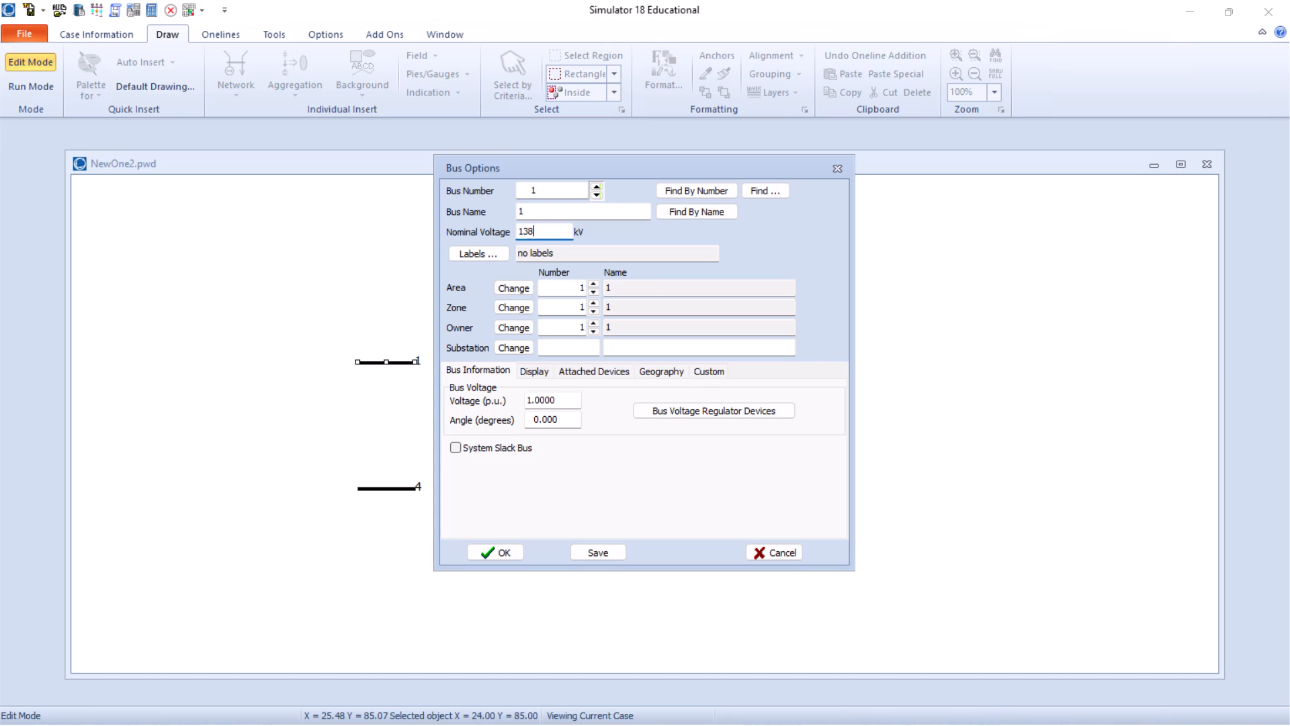
{"action": "key", "text": "BackSpace"}
{"action": "key", "text": "BackSpace"}
{"action": "type", "text": "10"}
{"action": "left_click", "coordinate": [454, 446]}
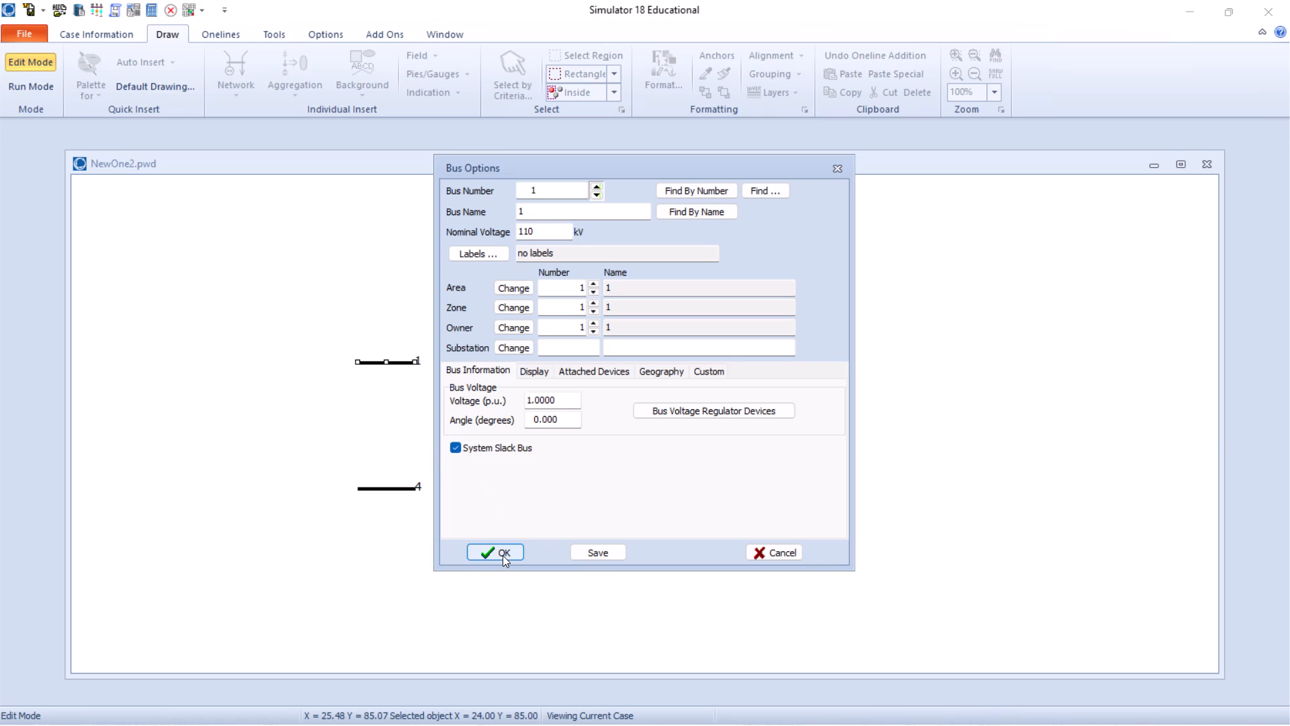
{"action": "left_click", "coordinate": [503, 555]}
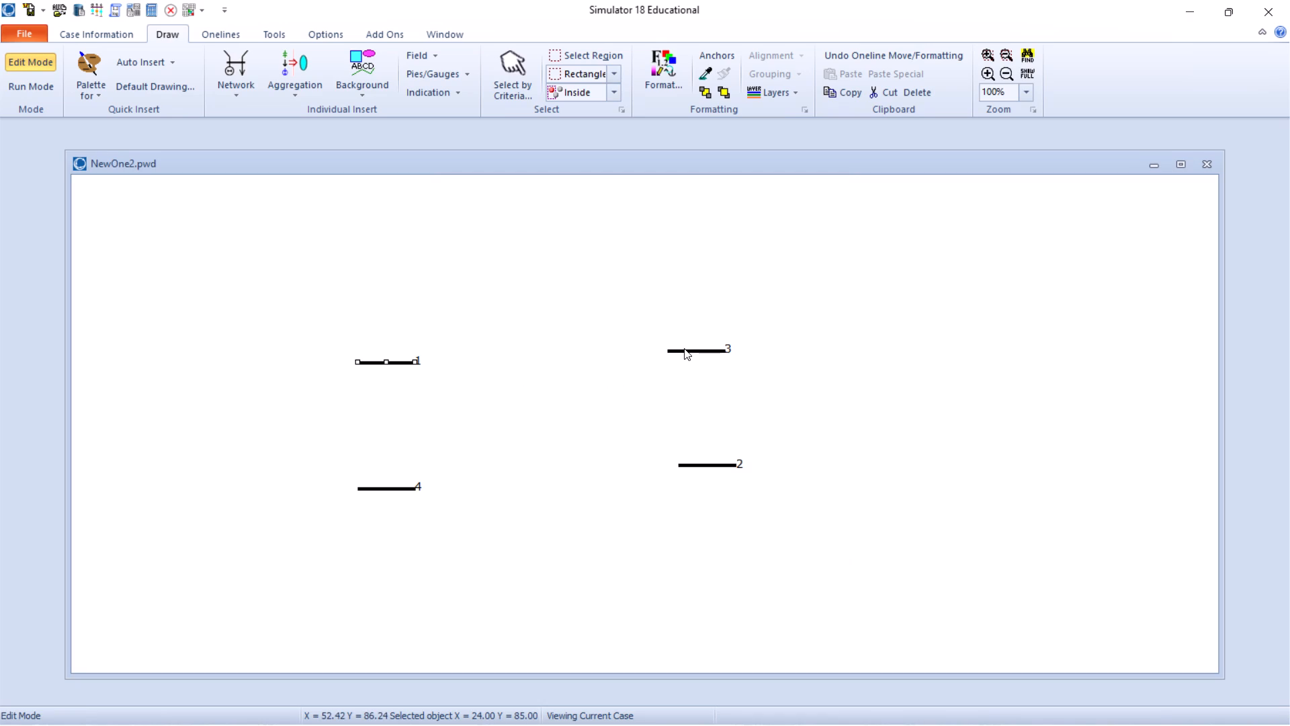
Set bus 2's nominal voltage to 110 kV.
{"action": "double_click", "coordinate": [695, 462]}
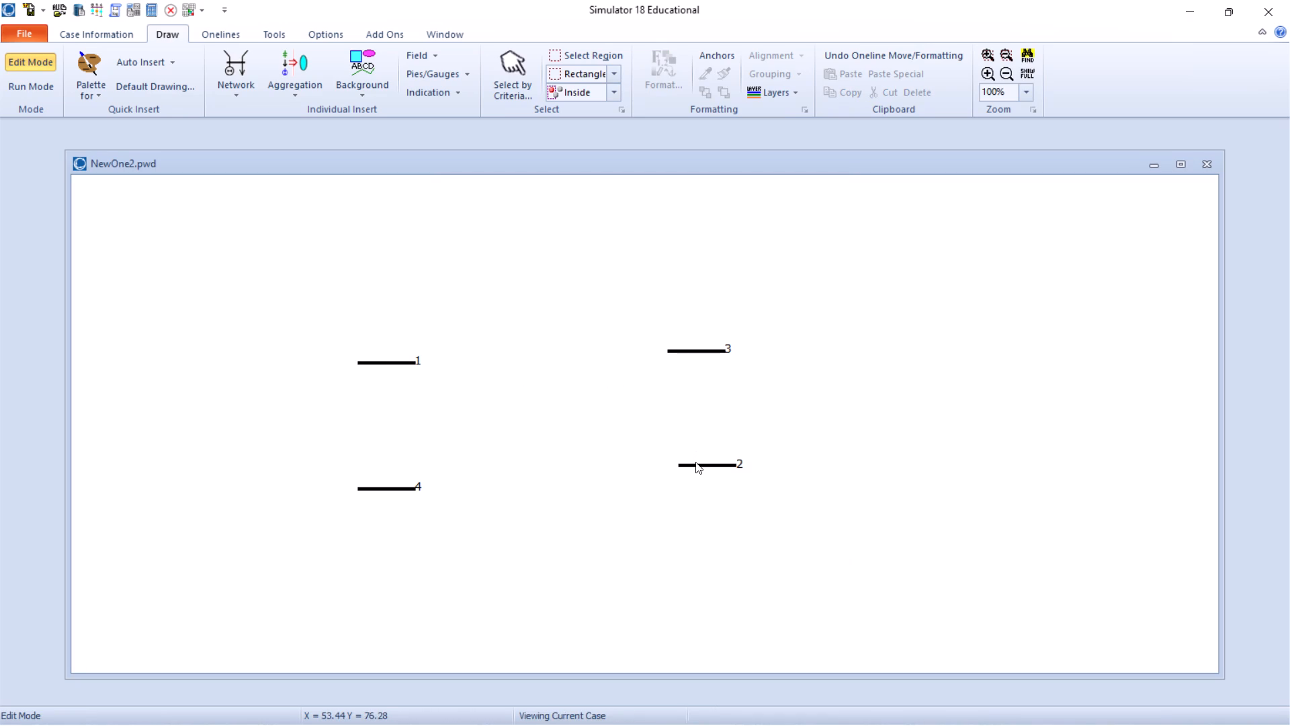
{"action": "double_click", "coordinate": [696, 463]}
{"action": "triple_click", "coordinate": [696, 463]}
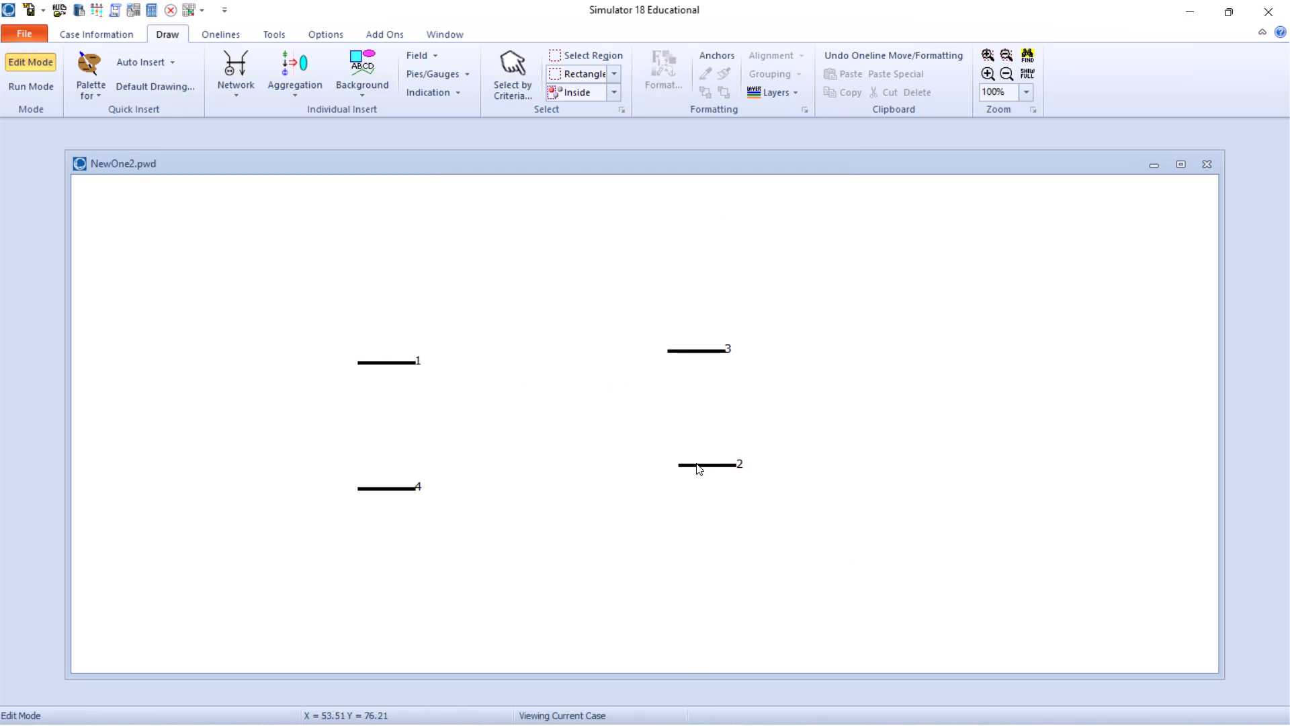
{"action": "double_click", "coordinate": [696, 463]}
{"action": "left_click", "coordinate": [705, 463]}
{"action": "left_click", "coordinate": [705, 463]}
{"action": "left_click", "coordinate": [700, 514]}
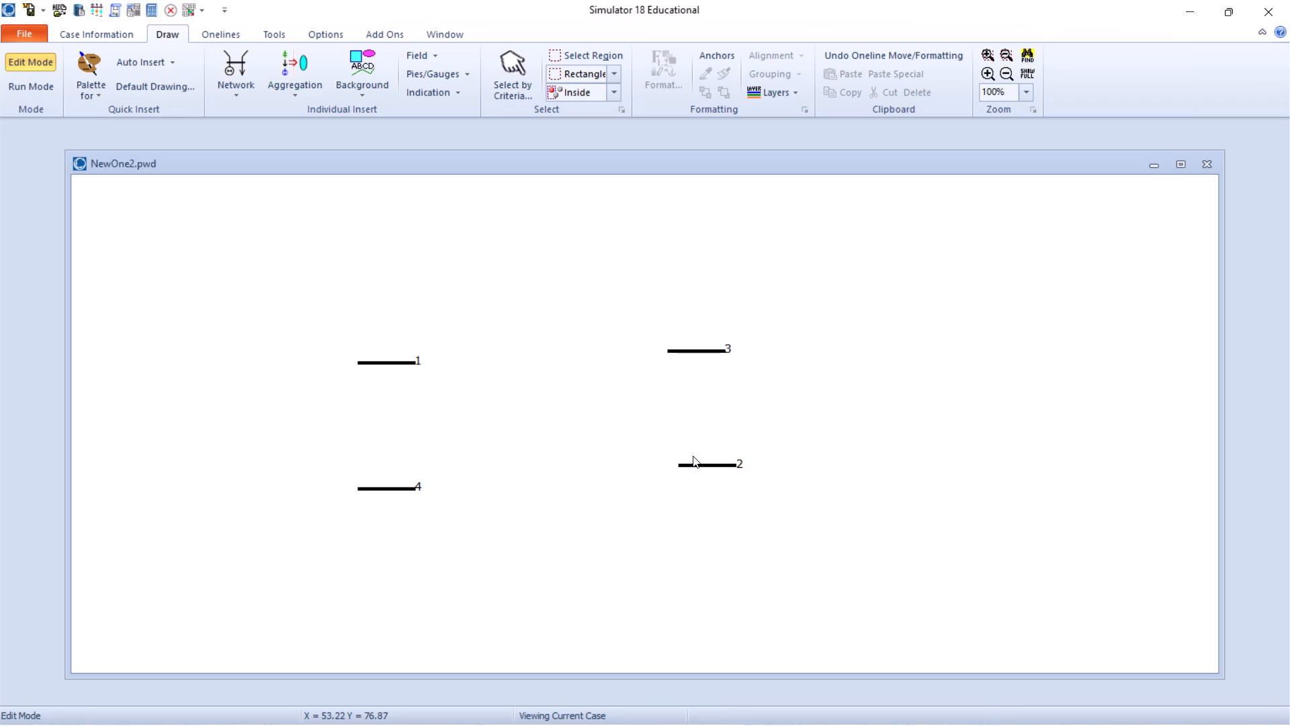
{"action": "left_click", "coordinate": [701, 467]}
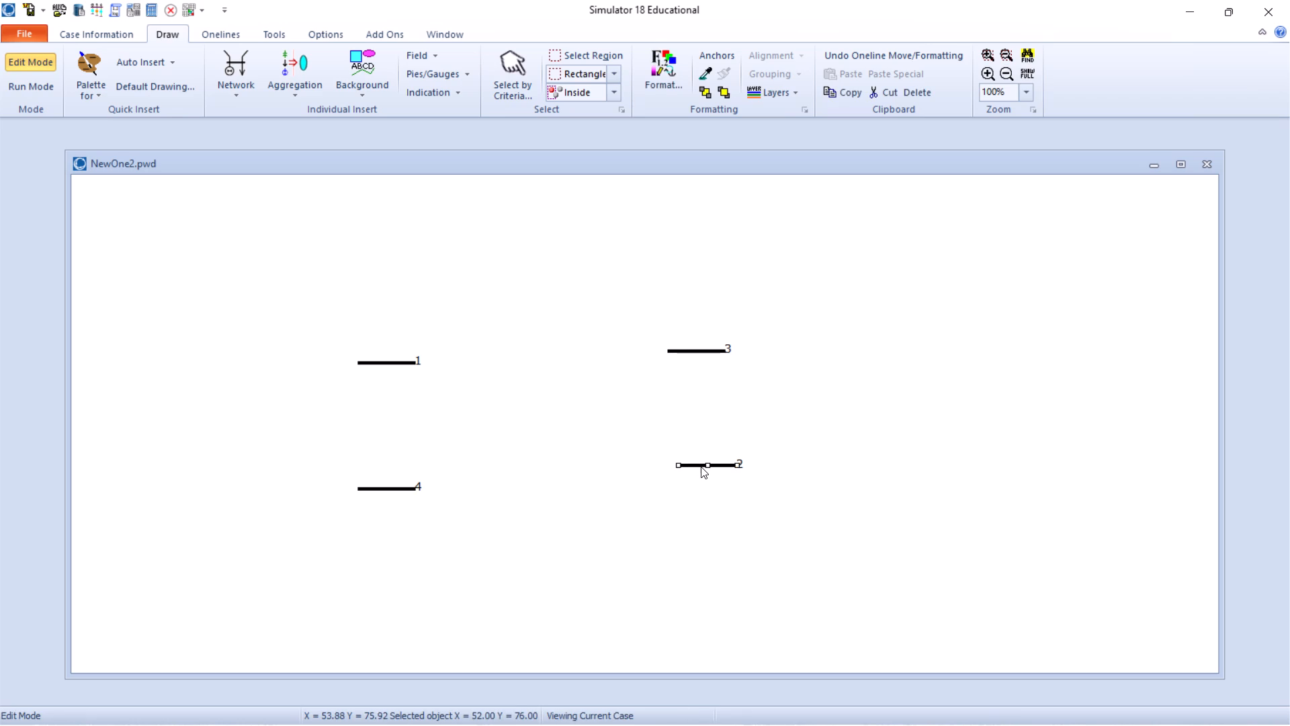
{"action": "left_click", "coordinate": [701, 467]}
{"action": "double_click", "coordinate": [697, 466]}
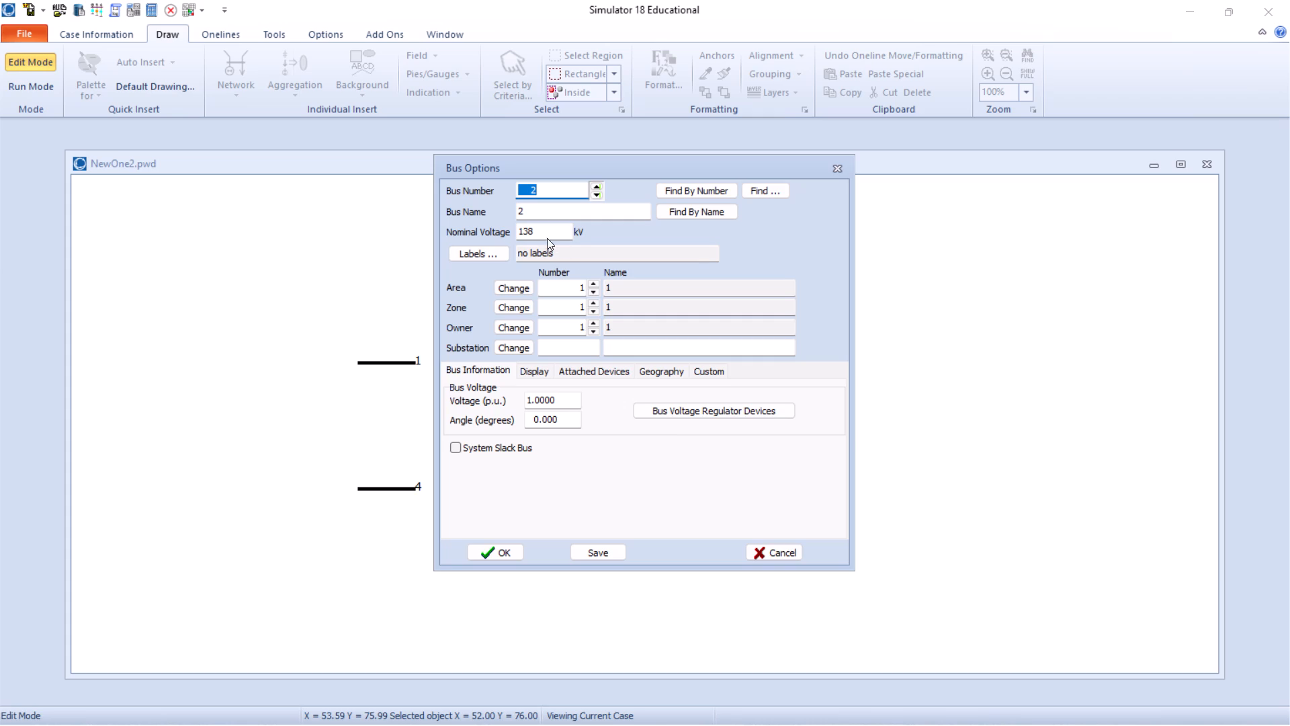
{"action": "left_click", "coordinate": [540, 227]}
{"action": "key", "text": "BackSpace"}
{"action": "key", "text": "BackSpace"}
{"action": "type", "text": "19"}
{"action": "key", "text": "BackSpace"}
{"action": "key", "text": "0"}
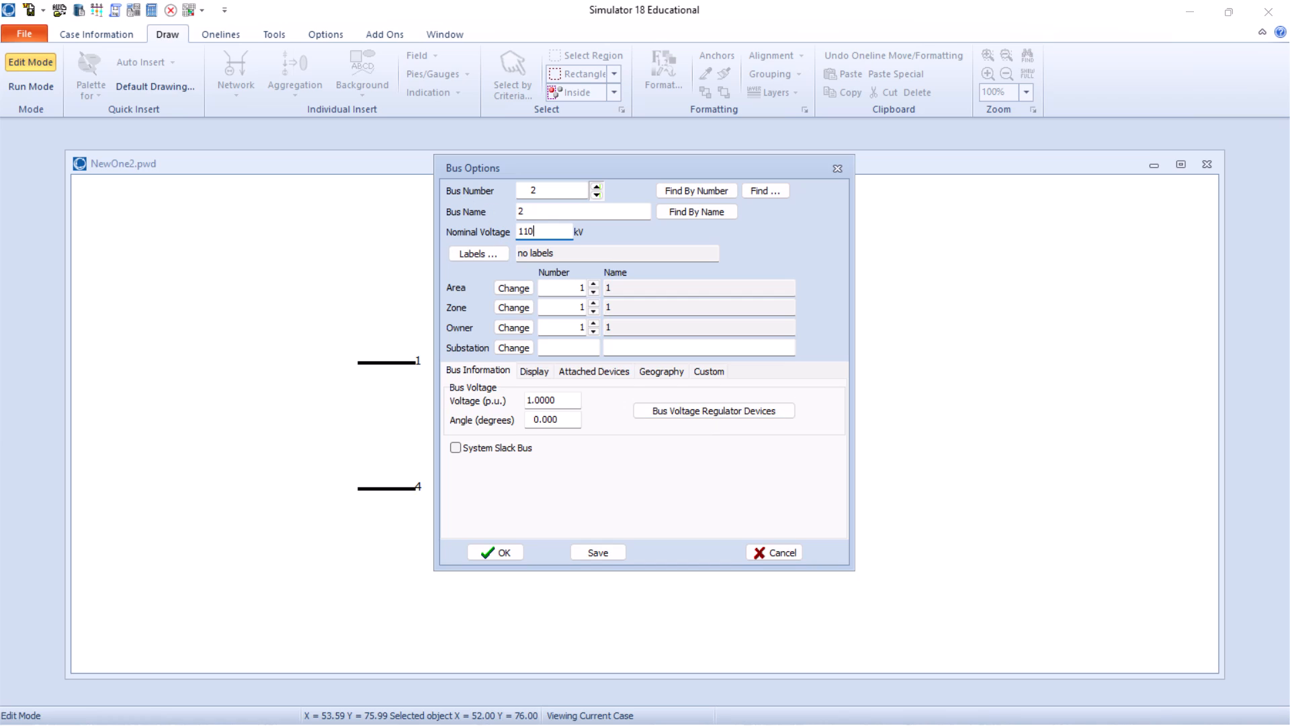
{"action": "left_click", "coordinate": [510, 552]}
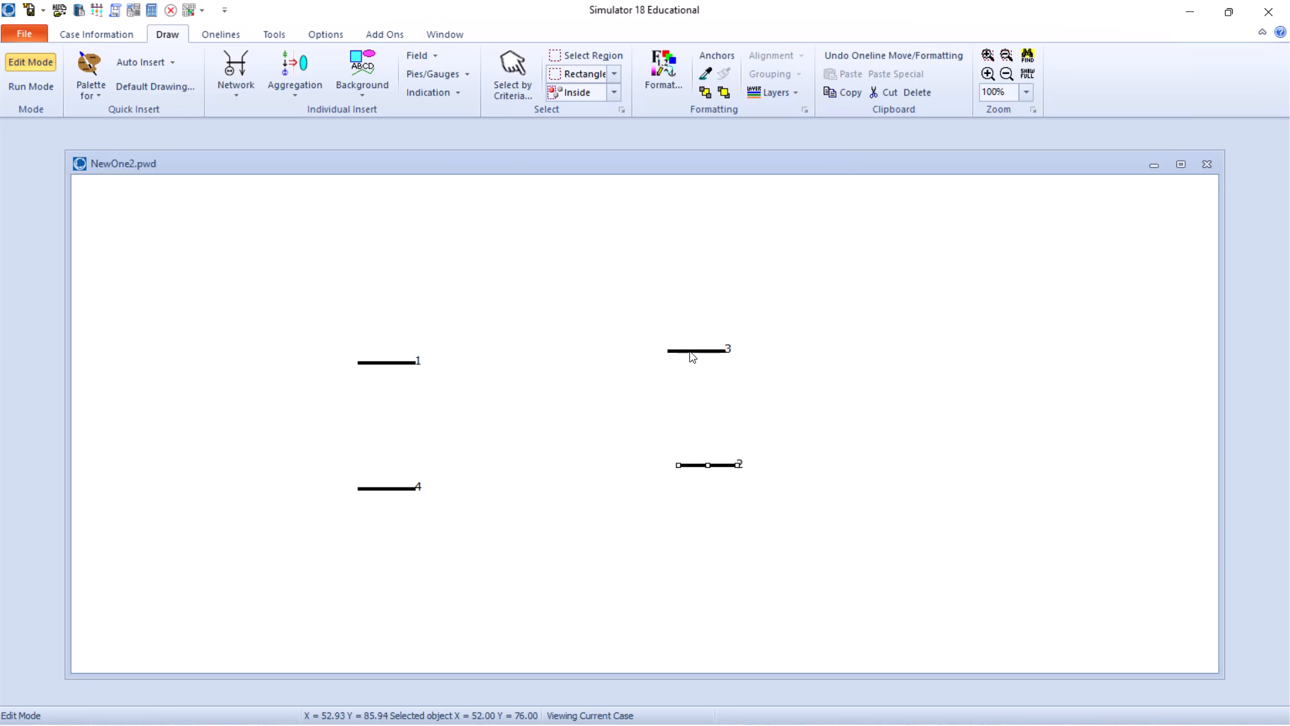
Set bus 3's nominal voltage to 110 kV.
{"action": "left_click", "coordinate": [689, 350]}
{"action": "left_click", "coordinate": [689, 350]}
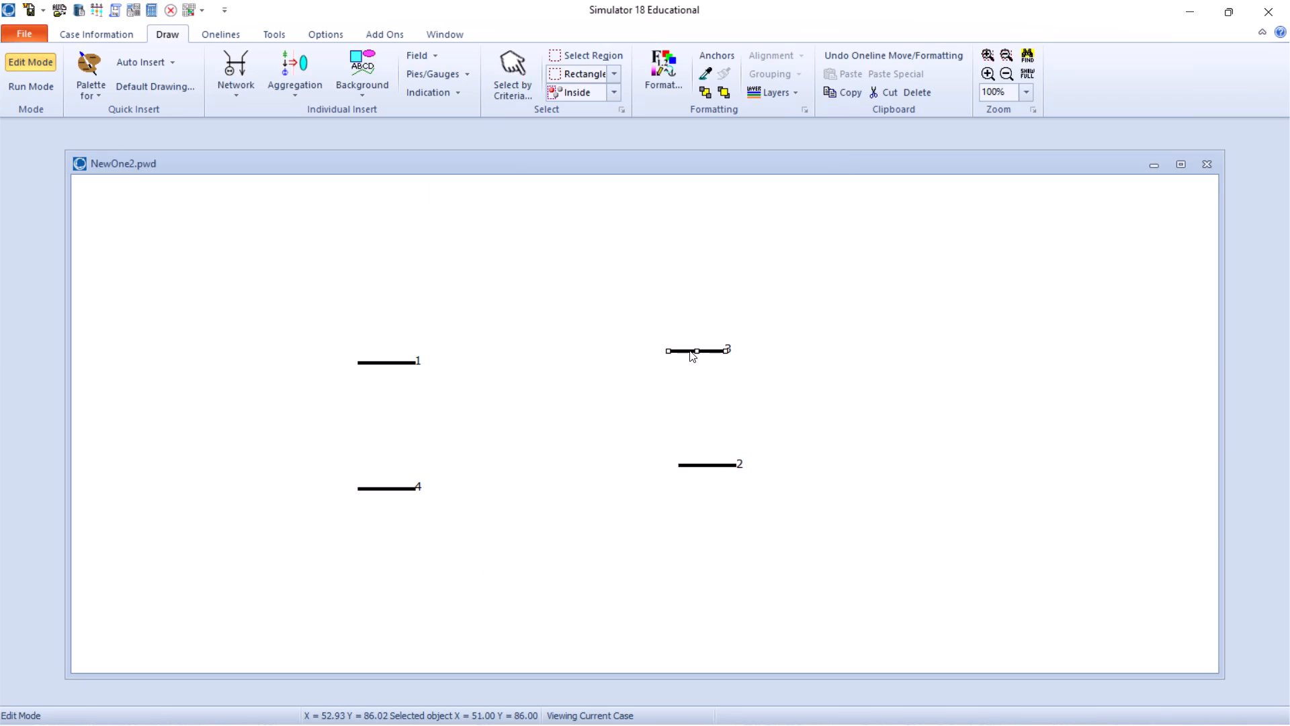
{"action": "double_click", "coordinate": [689, 350]}
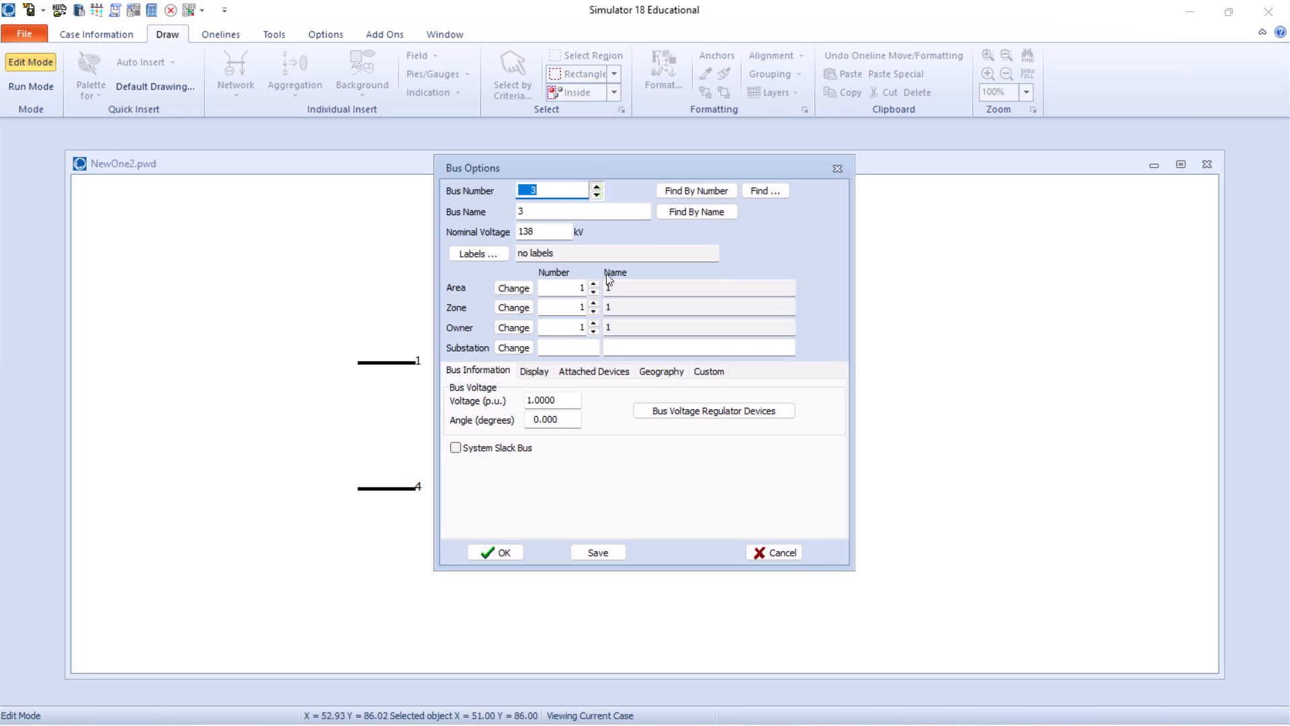
{"action": "left_click", "coordinate": [544, 233]}
{"action": "key", "text": "BackSpace"}
{"action": "key", "text": "BackSpace"}
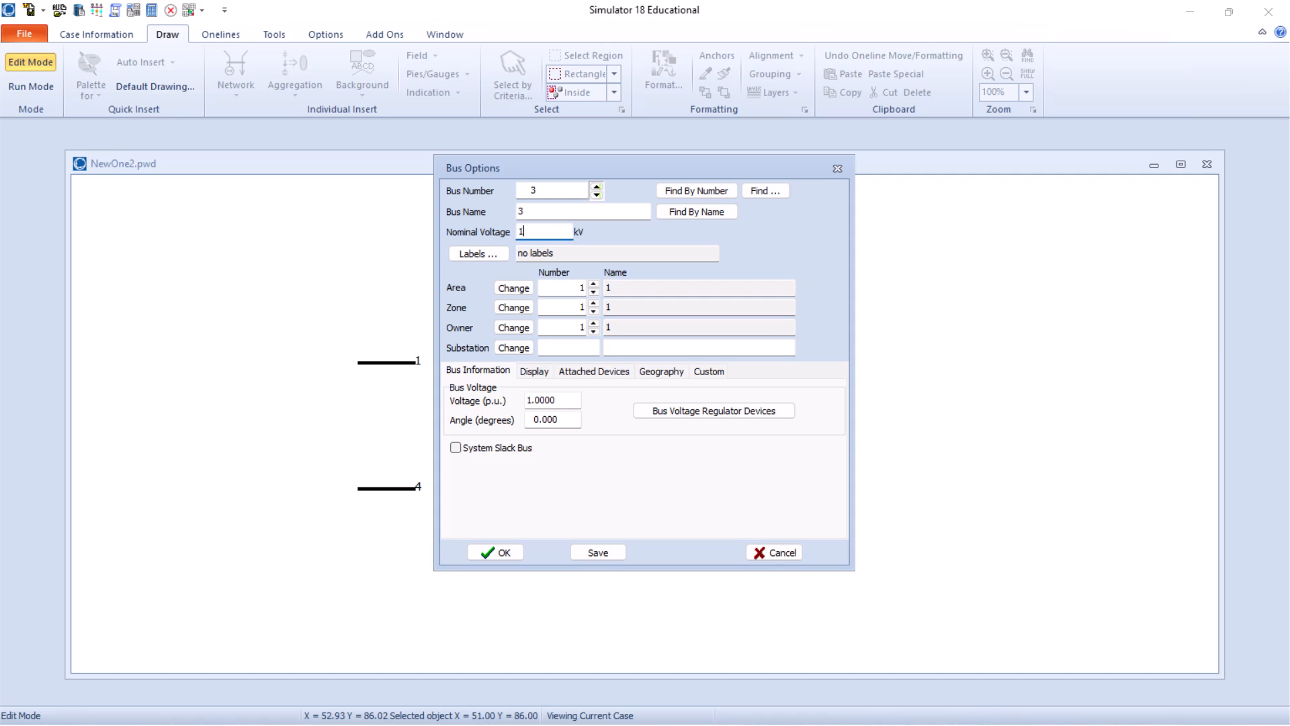
{"action": "type", "text": "10"}
{"action": "left_click", "coordinate": [503, 551]}
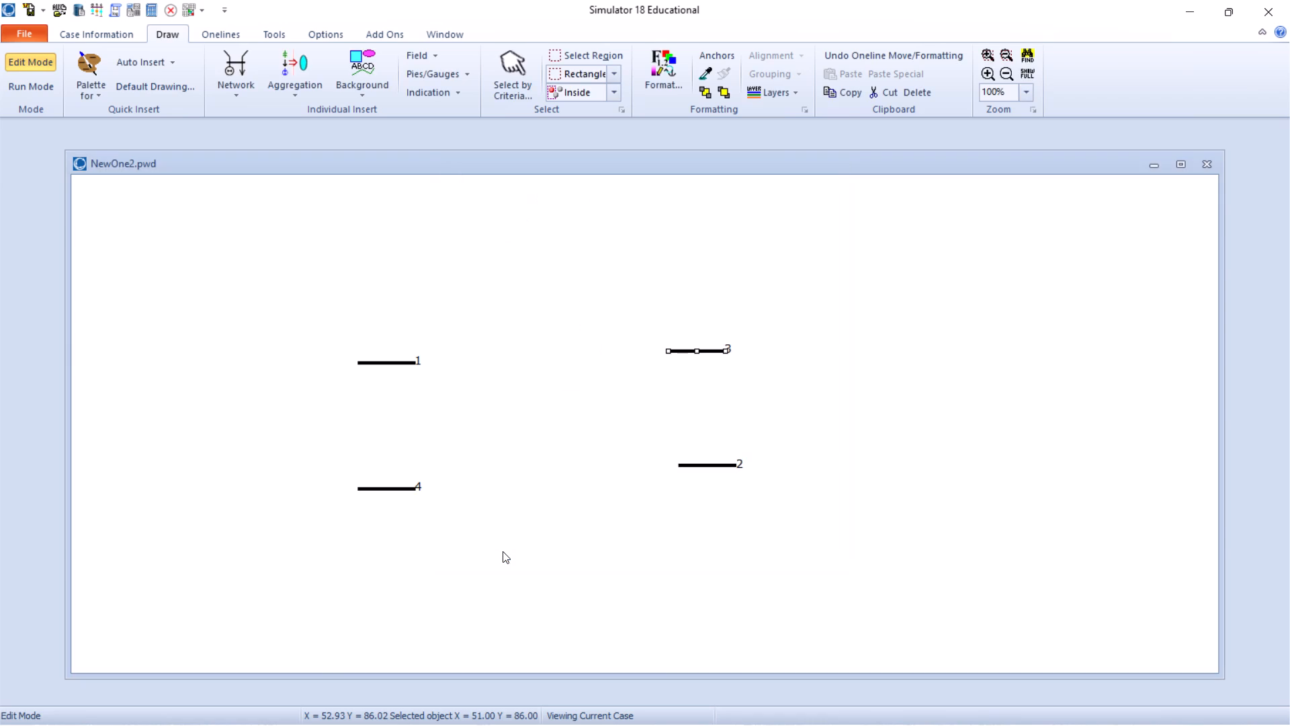
Set bus 4's nominal voltage to 110 kV.
{"action": "double_click", "coordinate": [387, 489]}
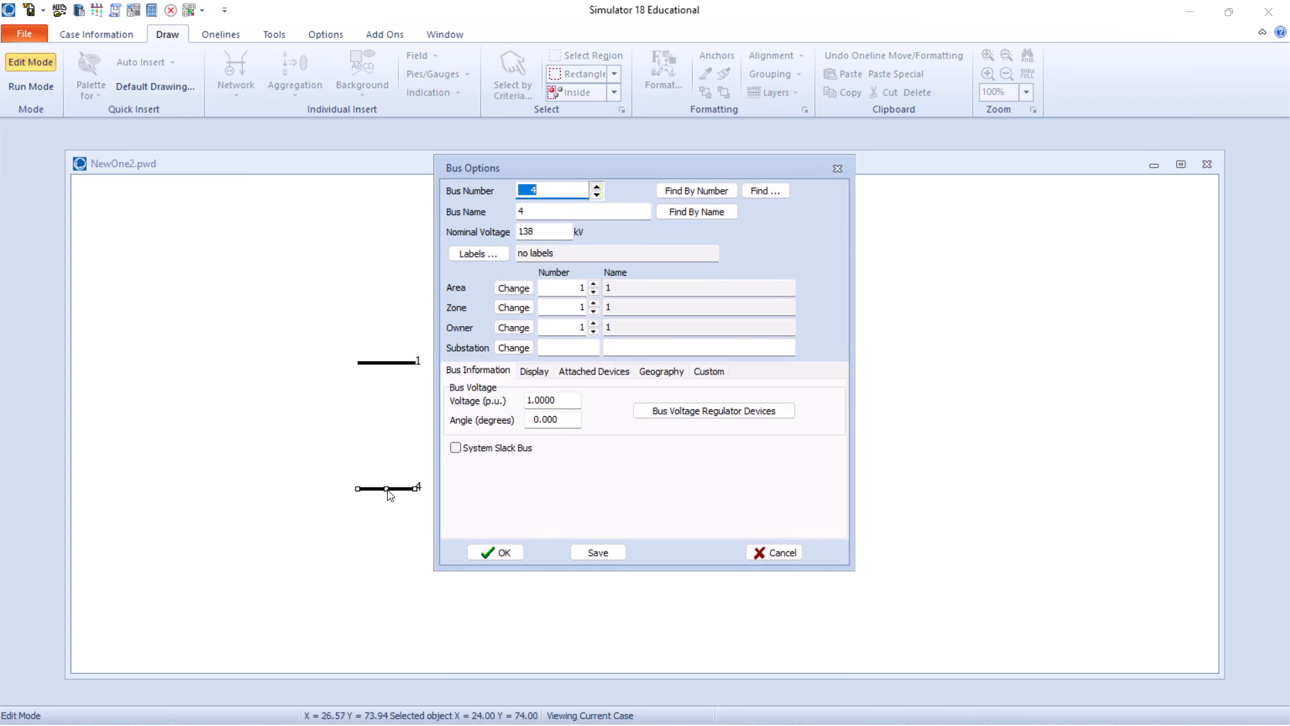
{"action": "left_click", "coordinate": [558, 237]}
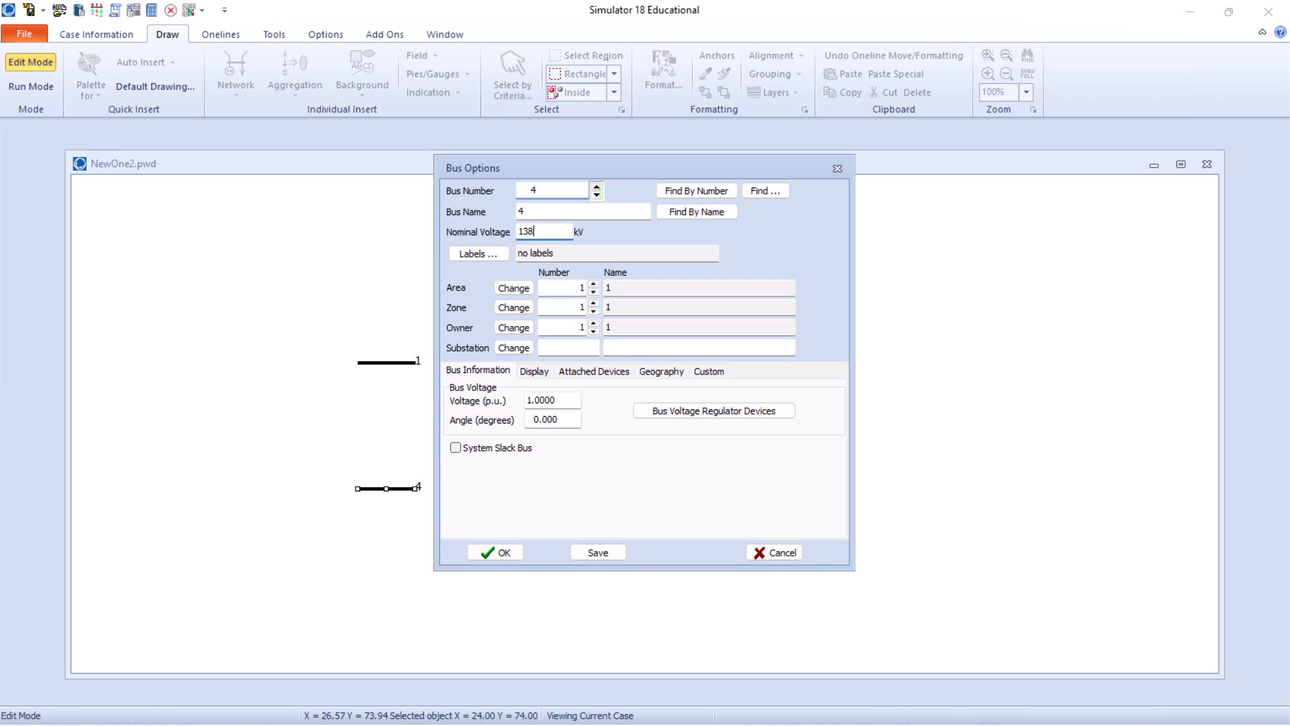
{"action": "key", "text": "BackSpace"}
{"action": "key", "text": "BackSpace"}
{"action": "type", "text": "10"}
{"action": "left_click", "coordinate": [492, 549]}
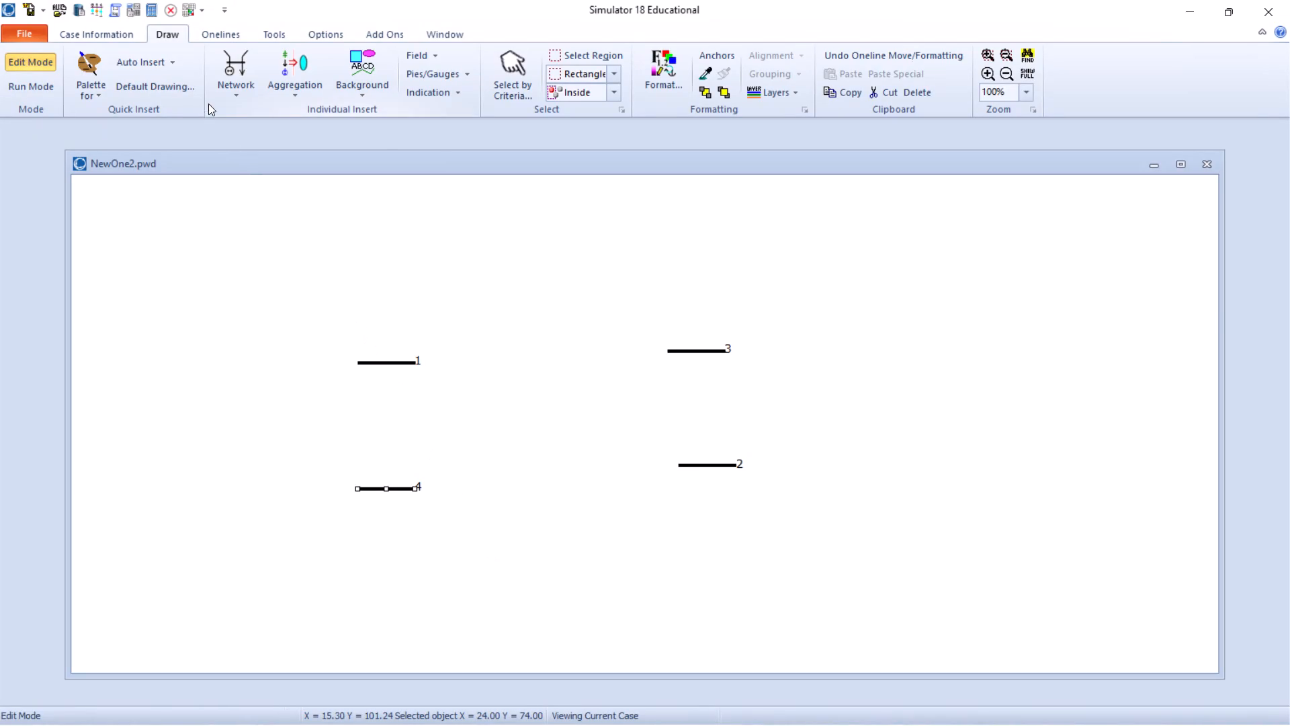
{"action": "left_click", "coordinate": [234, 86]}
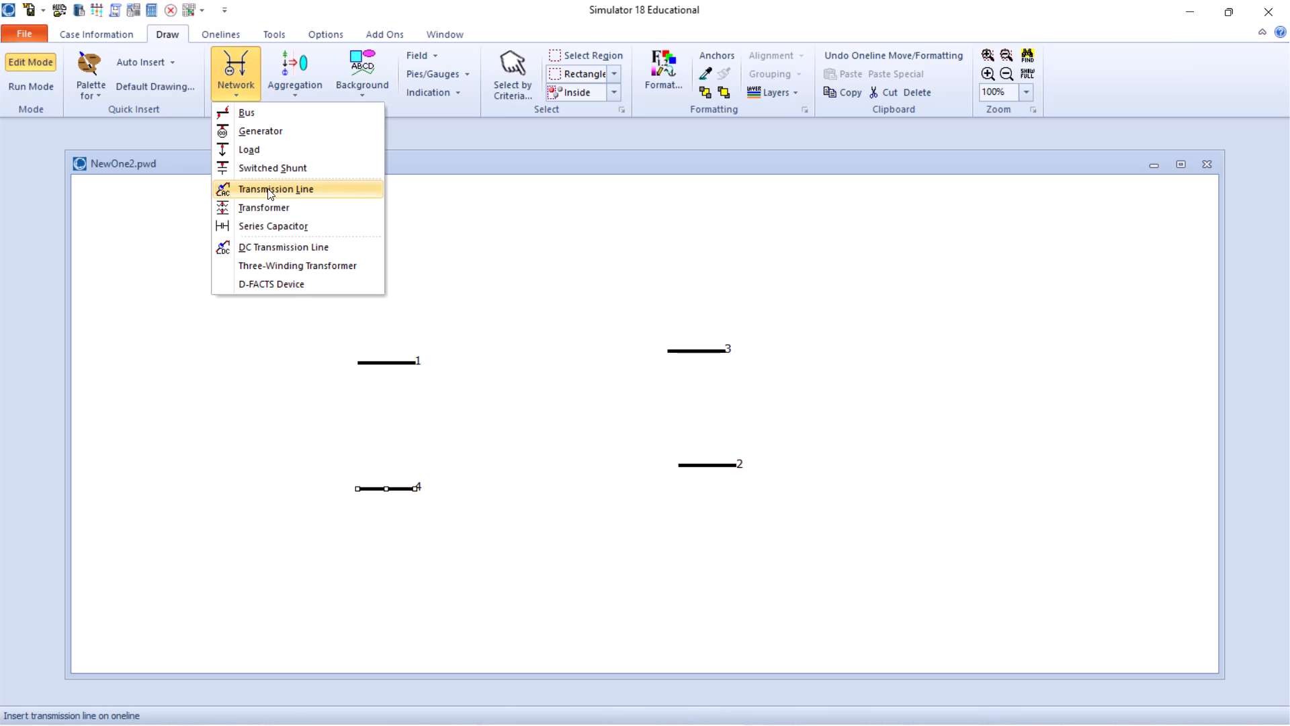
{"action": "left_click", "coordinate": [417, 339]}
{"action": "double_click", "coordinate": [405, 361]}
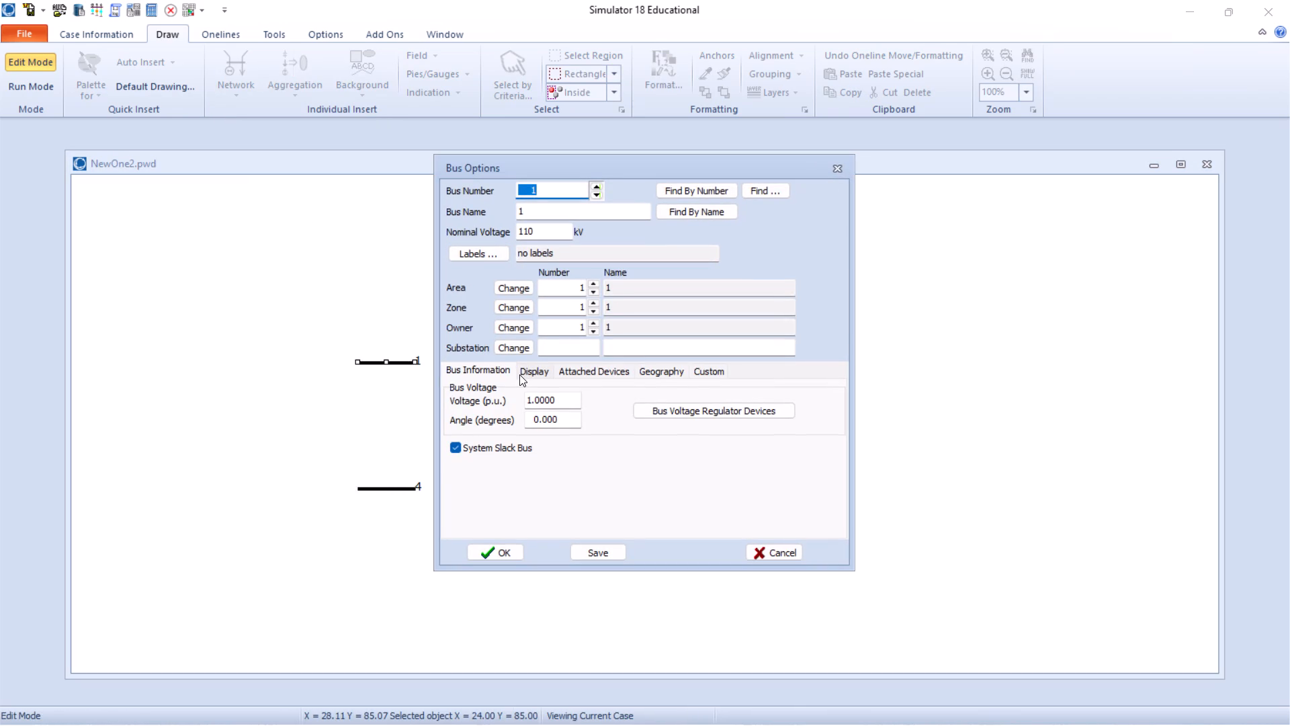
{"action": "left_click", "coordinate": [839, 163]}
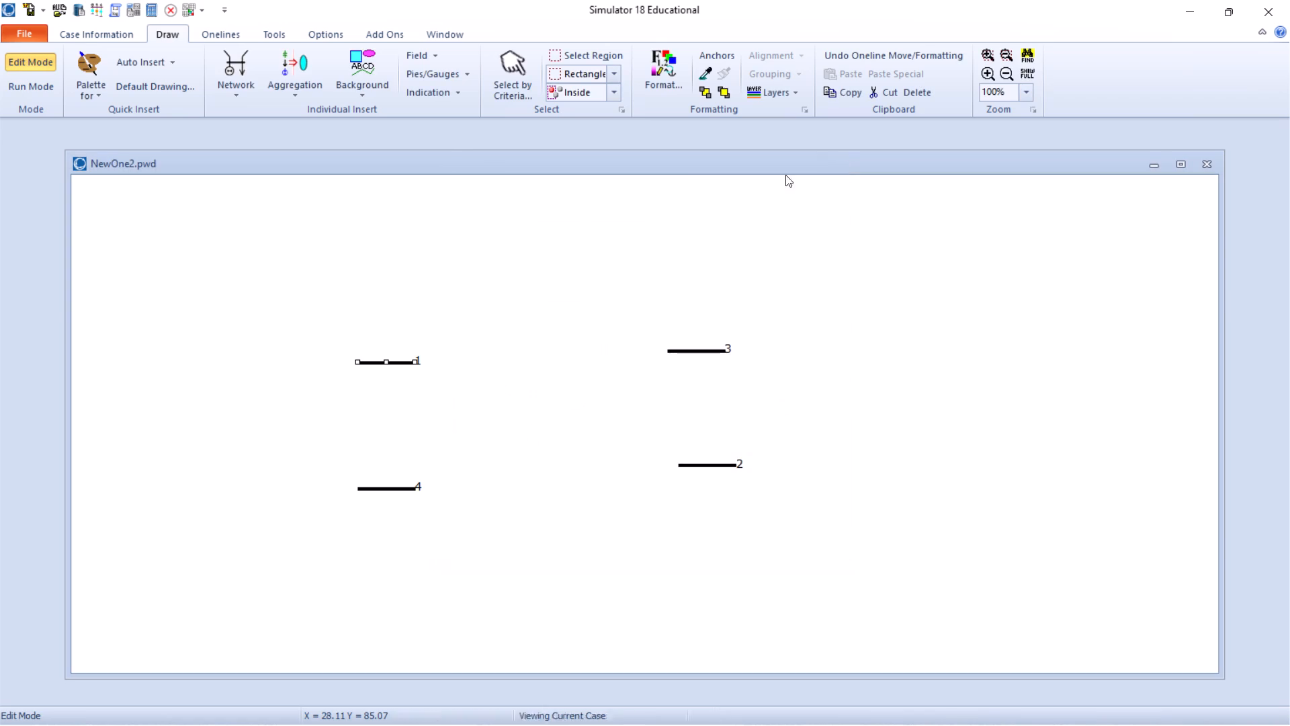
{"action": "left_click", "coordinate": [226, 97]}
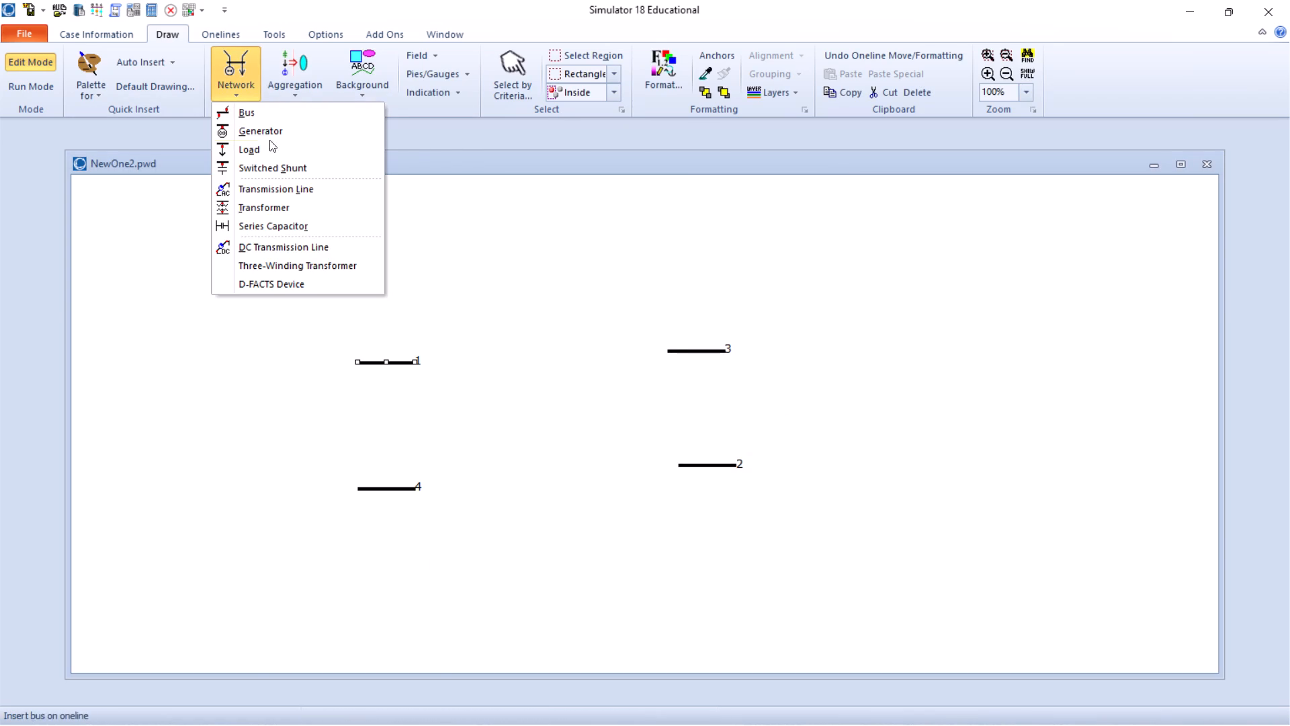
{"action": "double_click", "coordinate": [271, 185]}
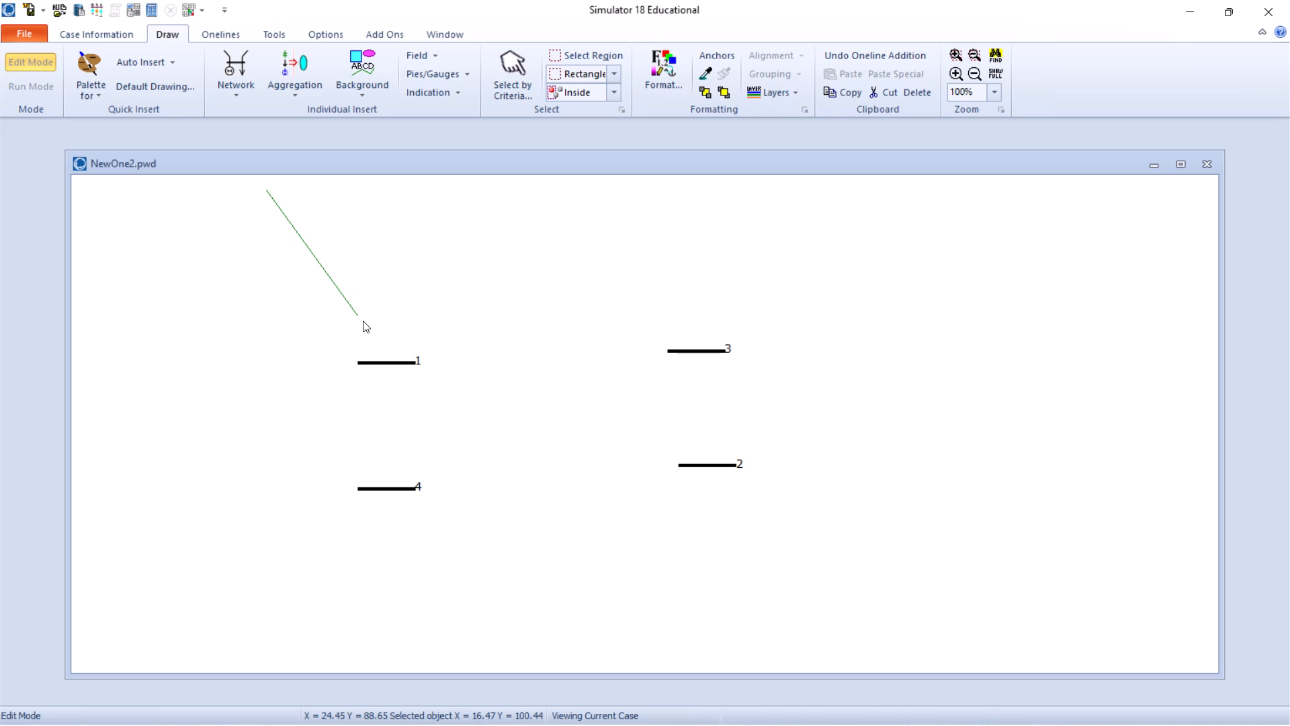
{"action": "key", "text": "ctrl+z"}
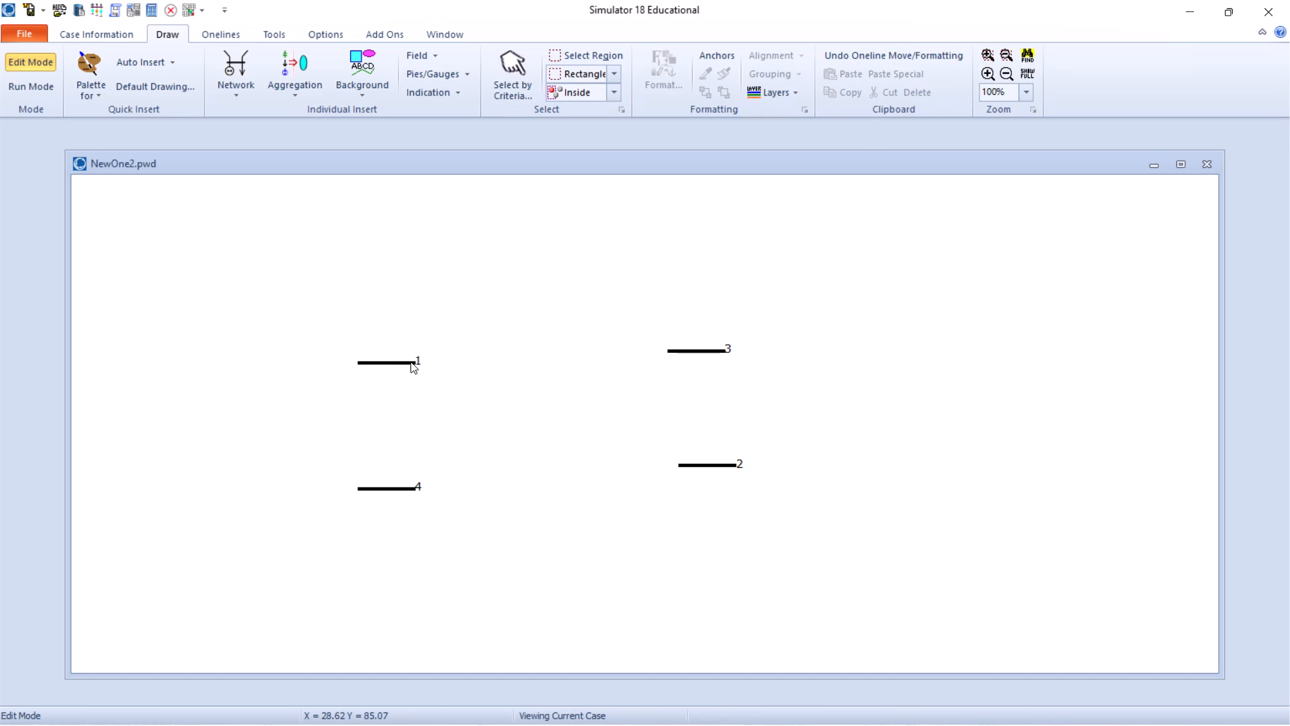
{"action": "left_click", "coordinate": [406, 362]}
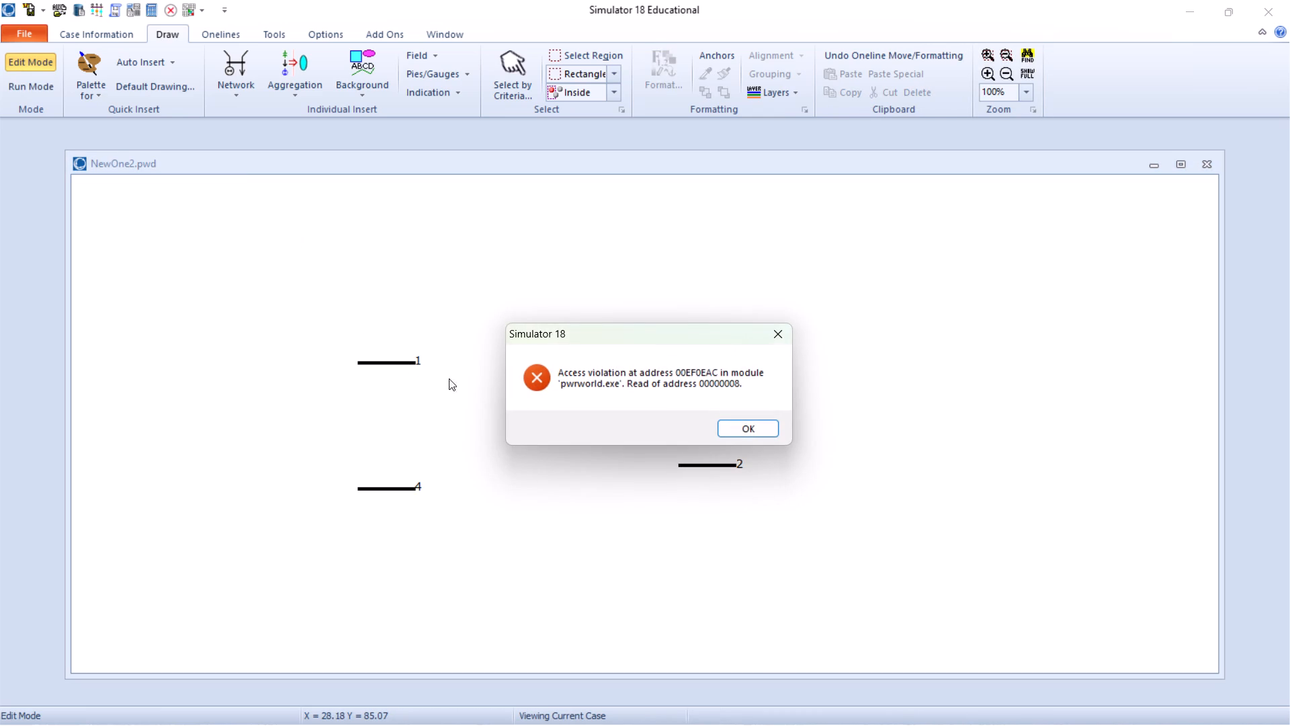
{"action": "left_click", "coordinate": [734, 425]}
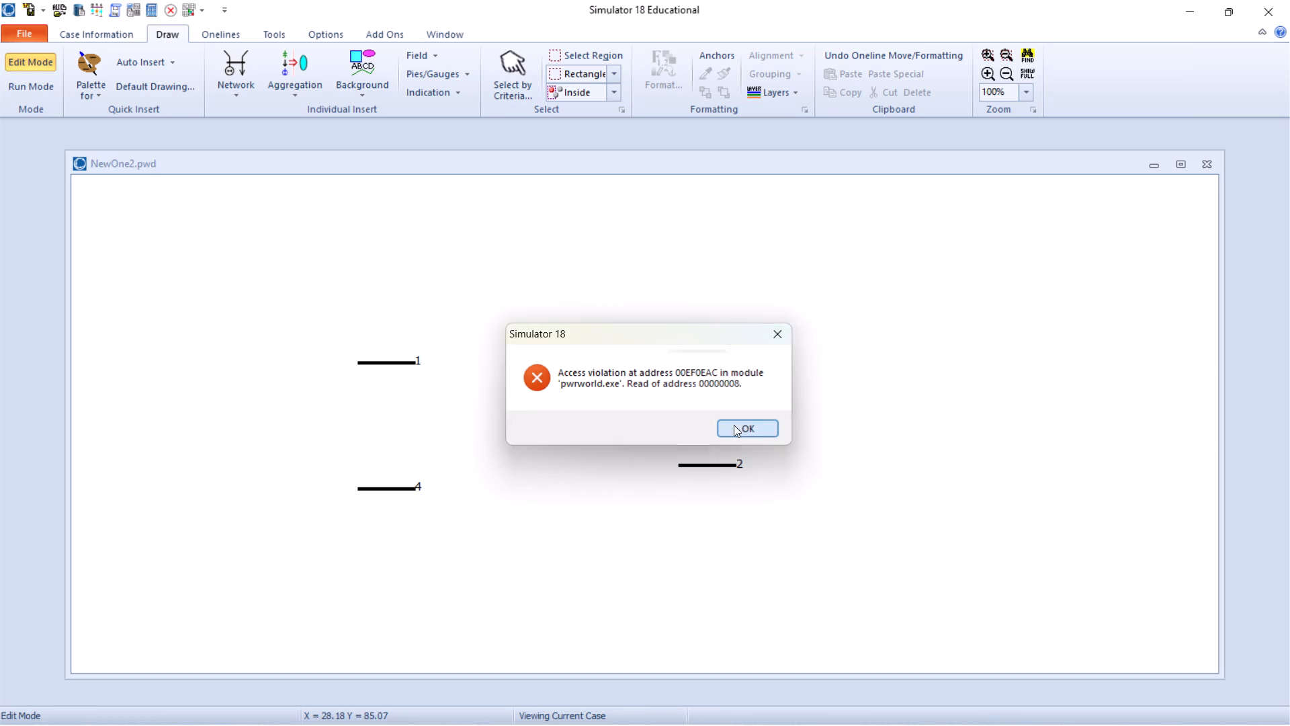
Draw a transmission line from bus 1 to bus 3, routed with right-angle bends just below the two buses.
{"action": "left_click", "coordinate": [236, 69]}
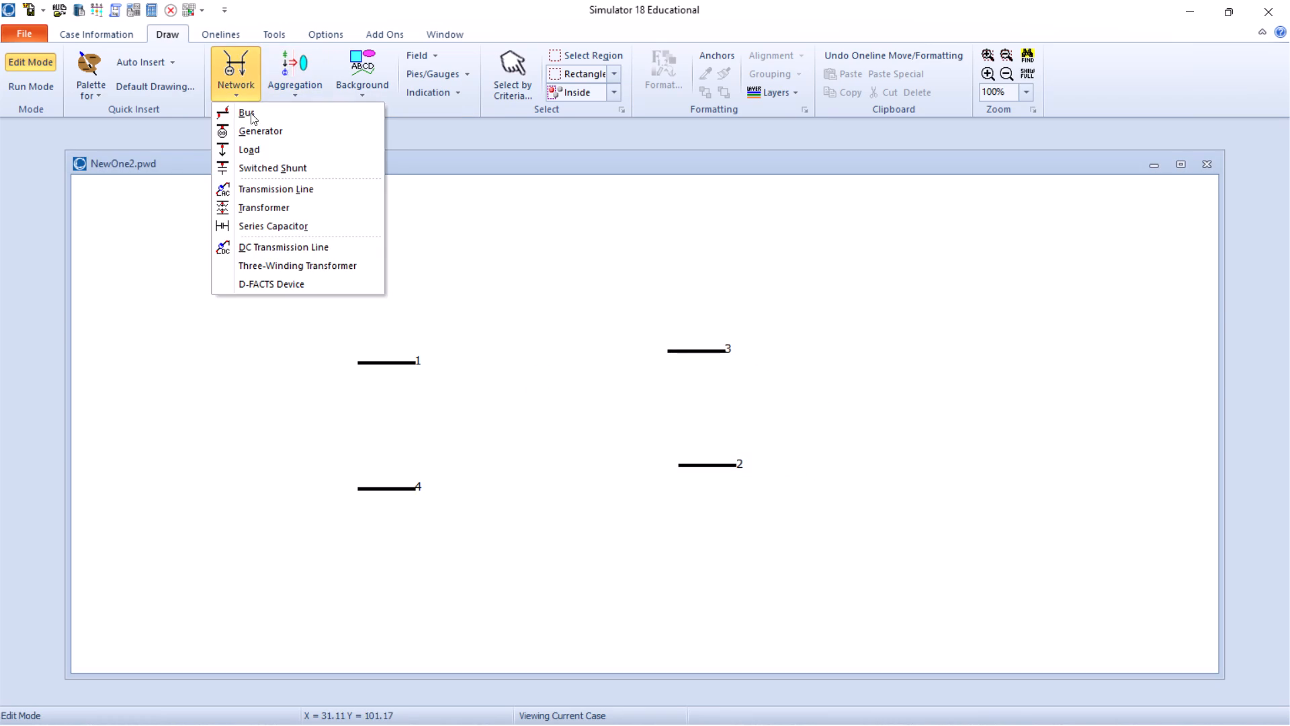
{"action": "left_click", "coordinate": [277, 189]}
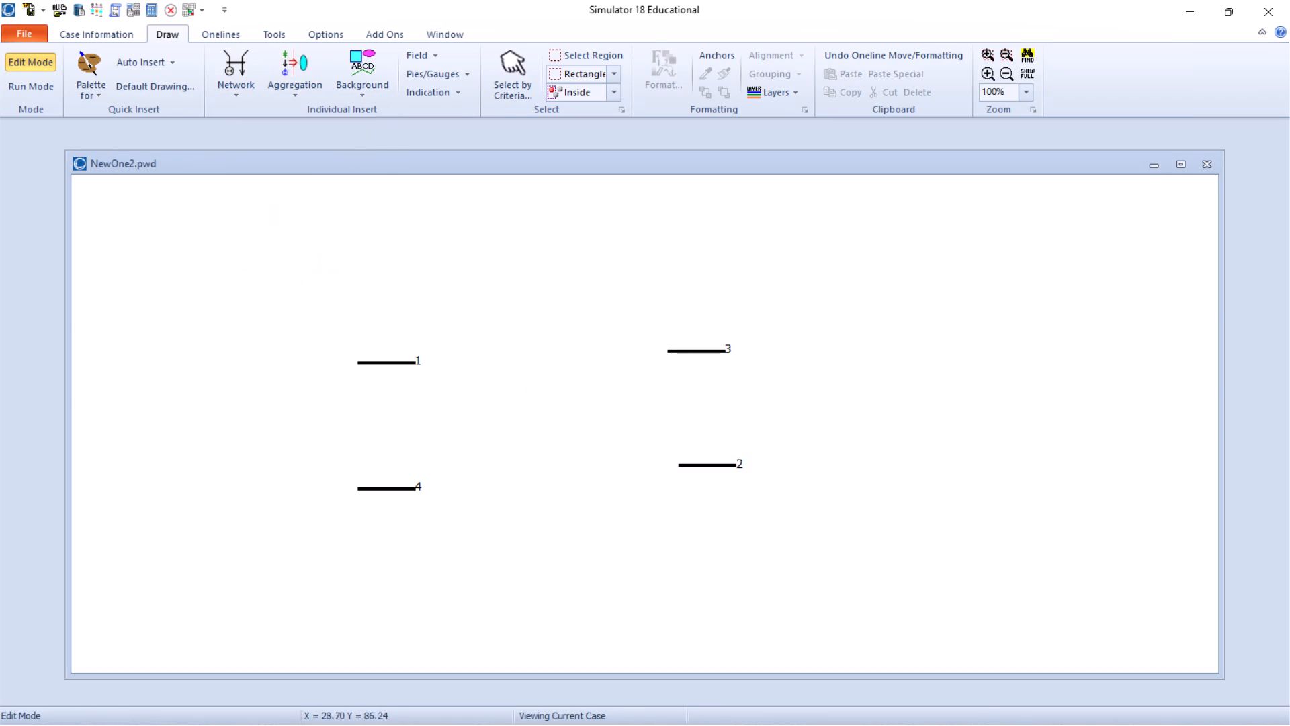
{"action": "left_click", "coordinate": [405, 364]}
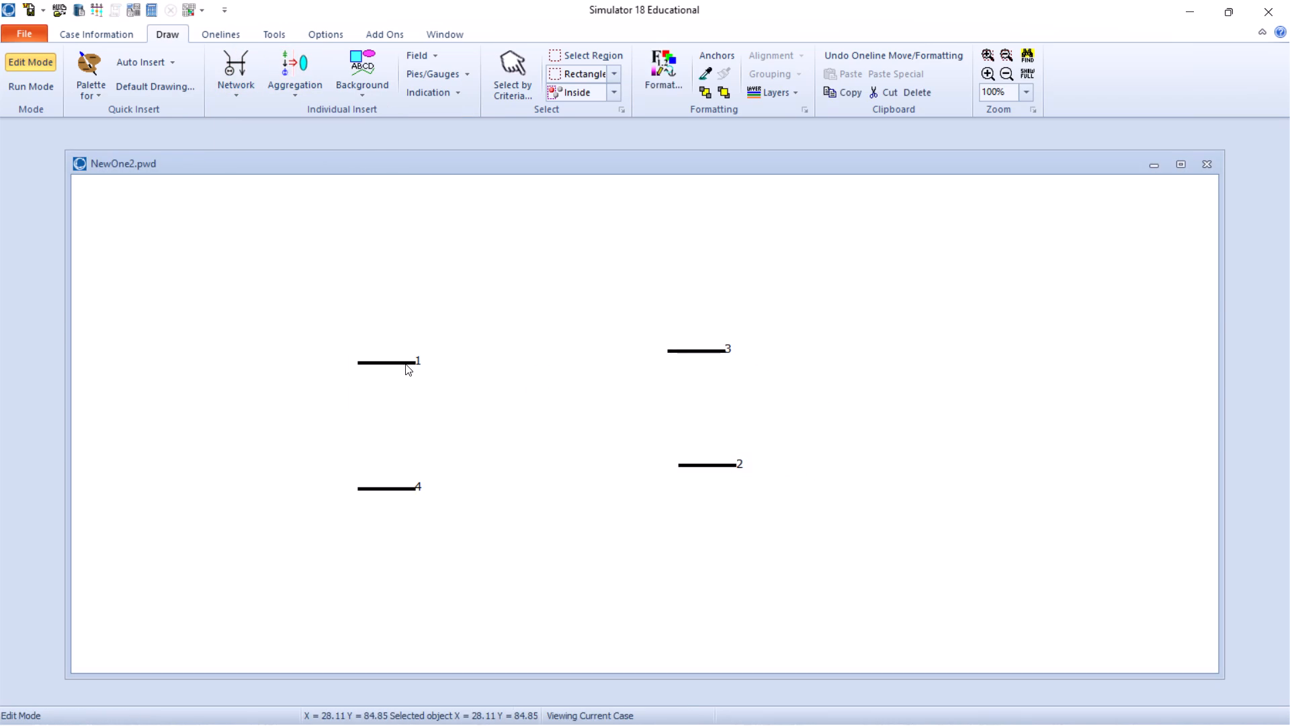
{"action": "left_click", "coordinate": [408, 385]}
{"action": "left_click", "coordinate": [681, 389]}
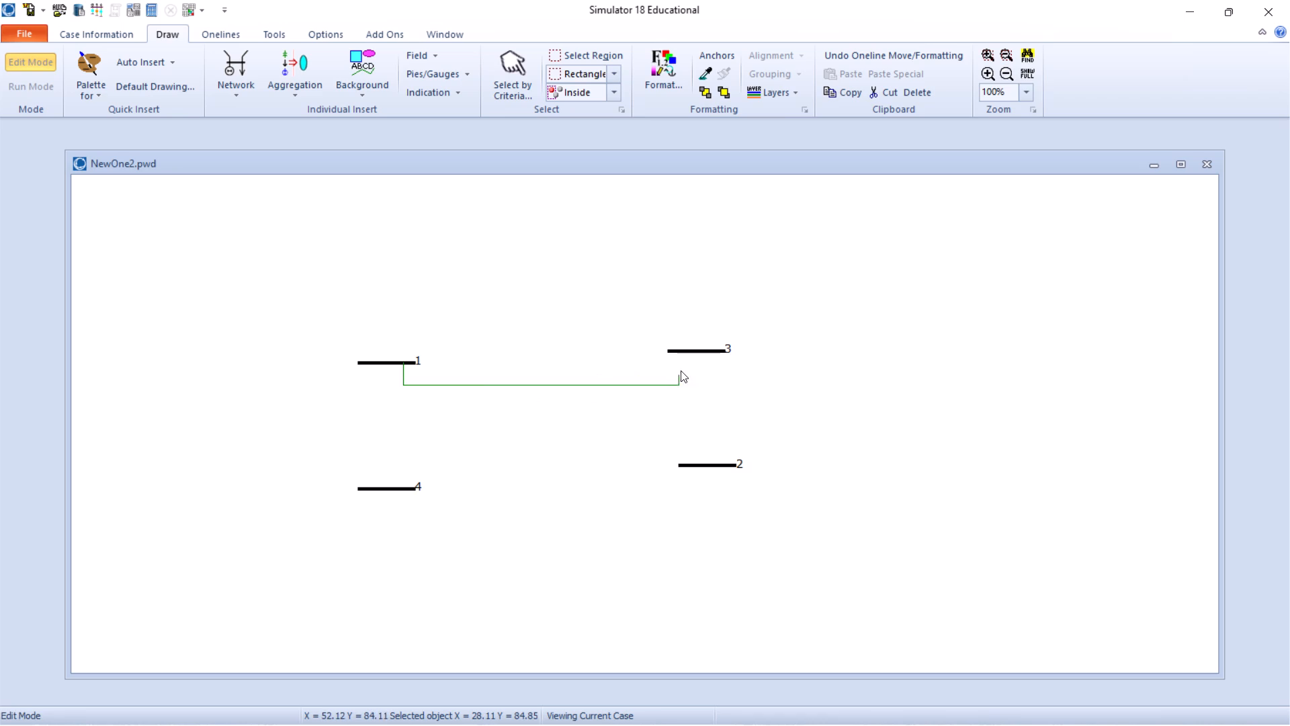
{"action": "left_click", "coordinate": [675, 354]}
{"action": "double_click", "coordinate": [675, 354]}
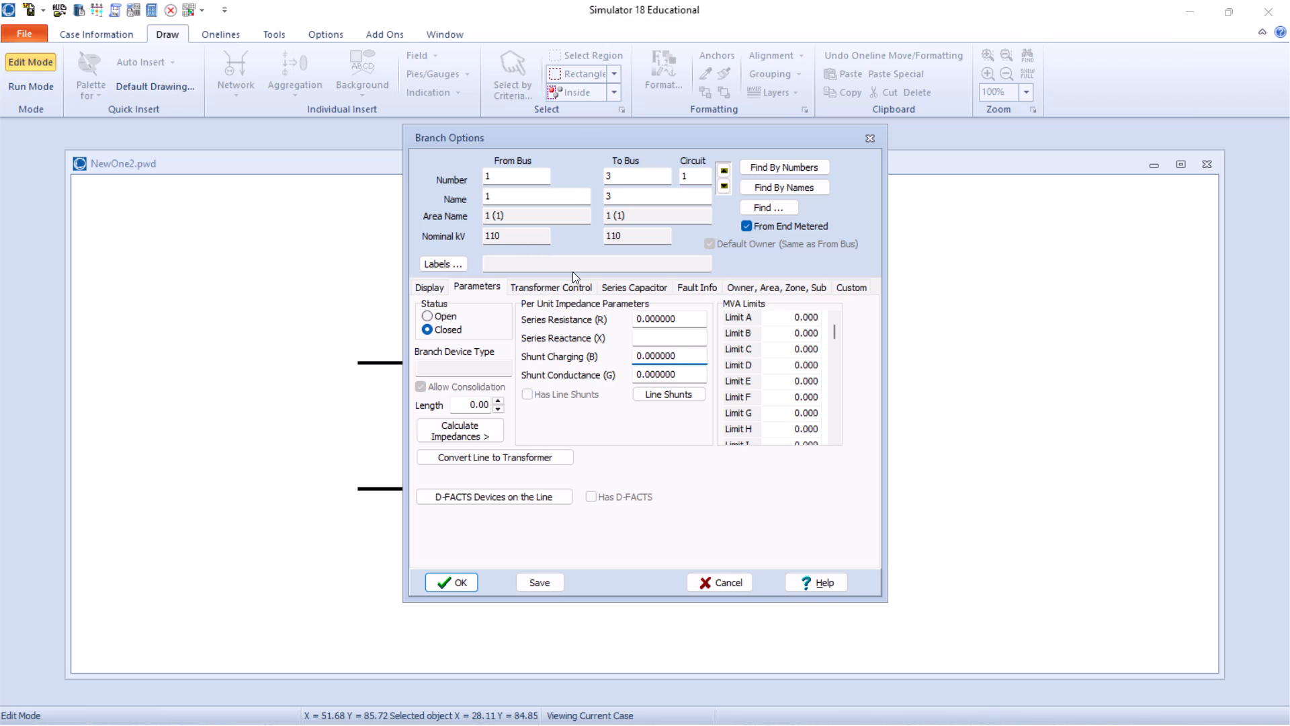
Set the per-unit series reactance (X) of the line between buses 1 and 3 to 0.20.
{"action": "left_click", "coordinate": [659, 337]}
{"action": "key", "text": "0"}
{"action": "key", "text": "period"}
{"action": "type", "text": "20"}
{"action": "left_click", "coordinate": [458, 579]}
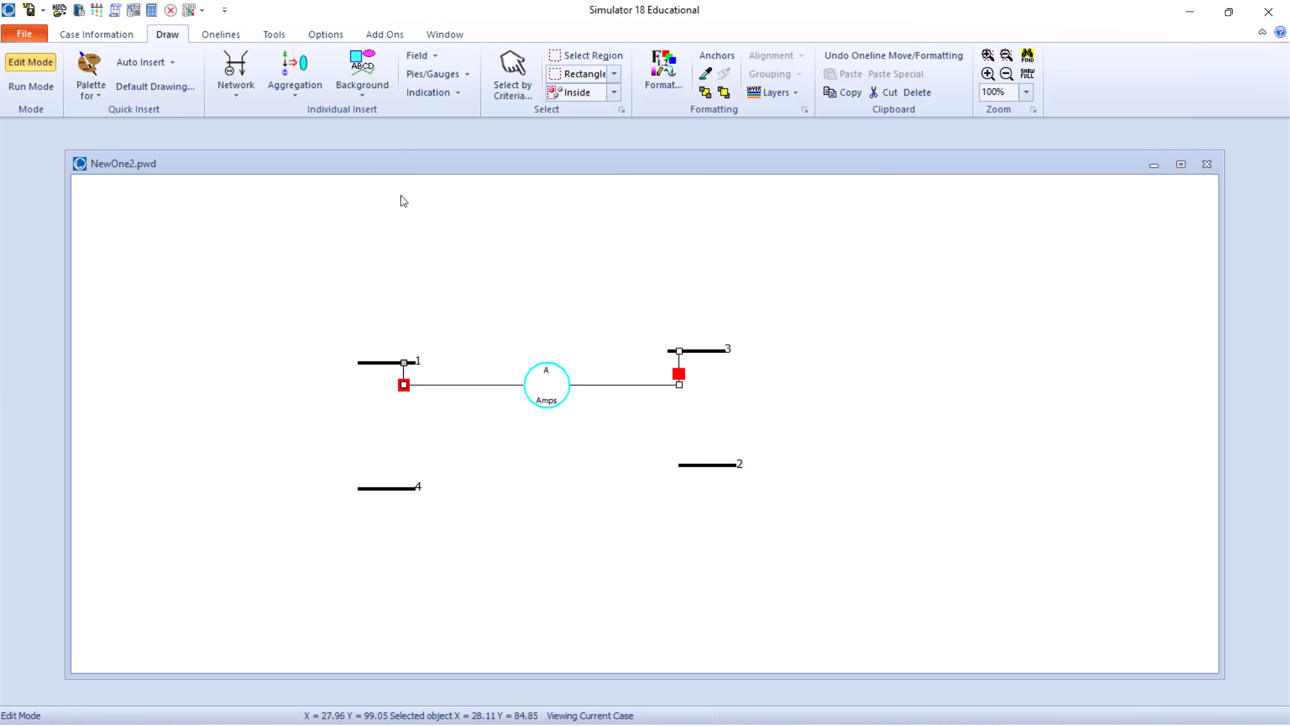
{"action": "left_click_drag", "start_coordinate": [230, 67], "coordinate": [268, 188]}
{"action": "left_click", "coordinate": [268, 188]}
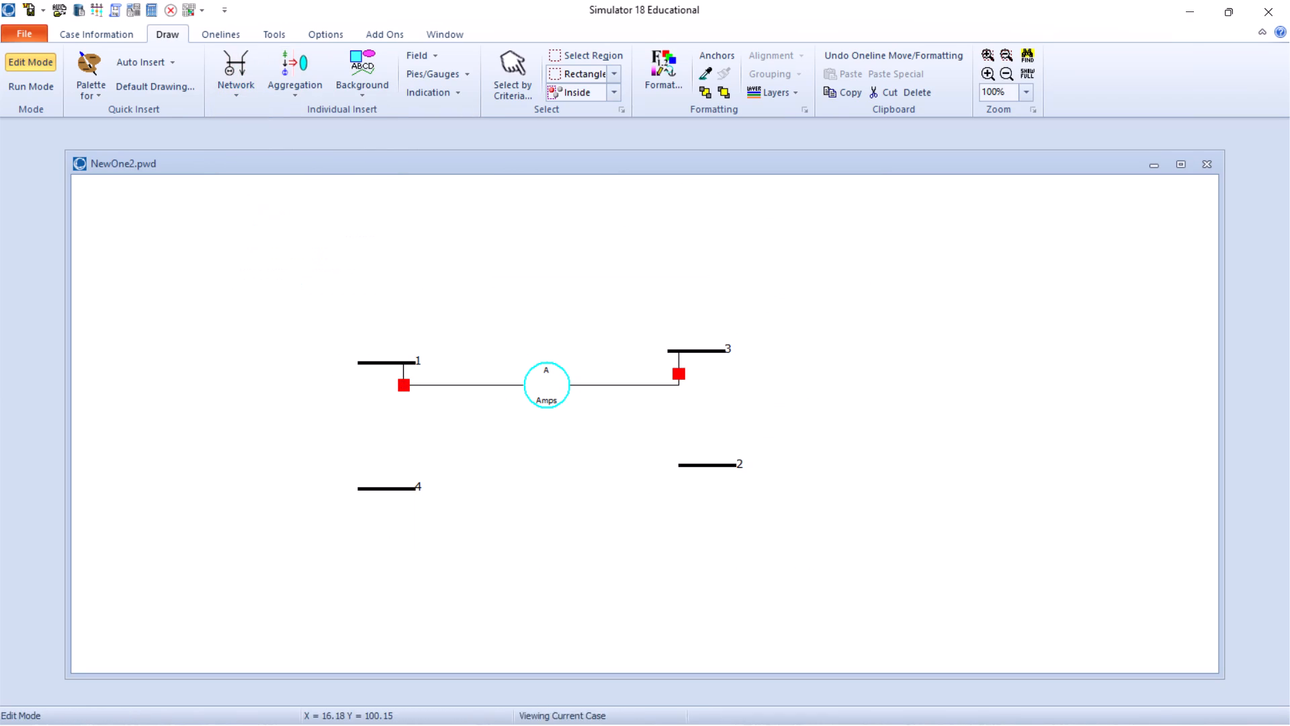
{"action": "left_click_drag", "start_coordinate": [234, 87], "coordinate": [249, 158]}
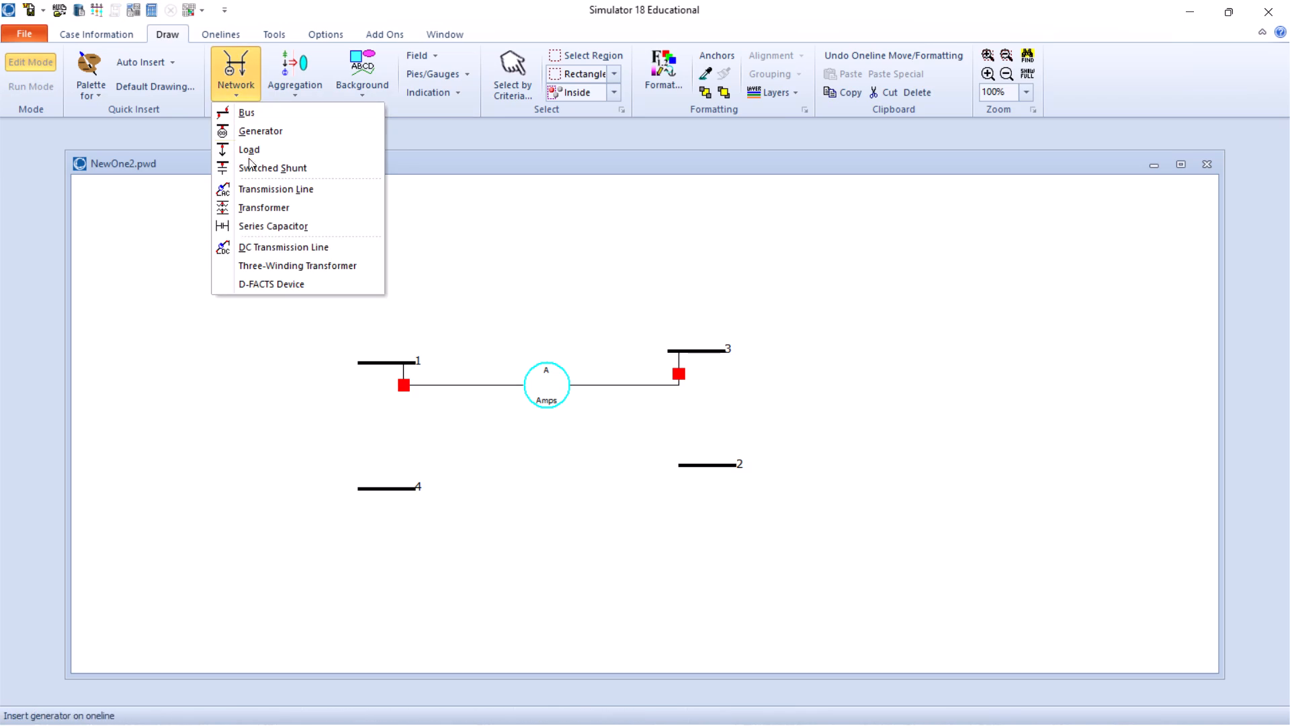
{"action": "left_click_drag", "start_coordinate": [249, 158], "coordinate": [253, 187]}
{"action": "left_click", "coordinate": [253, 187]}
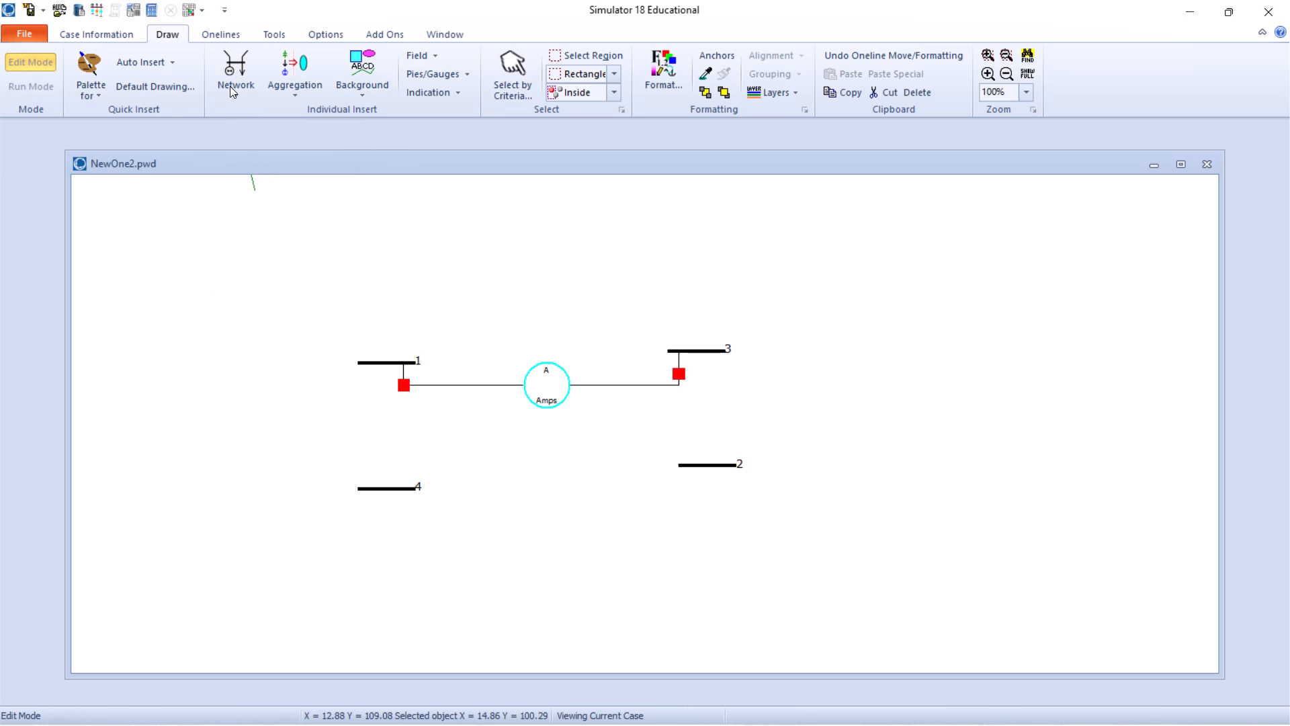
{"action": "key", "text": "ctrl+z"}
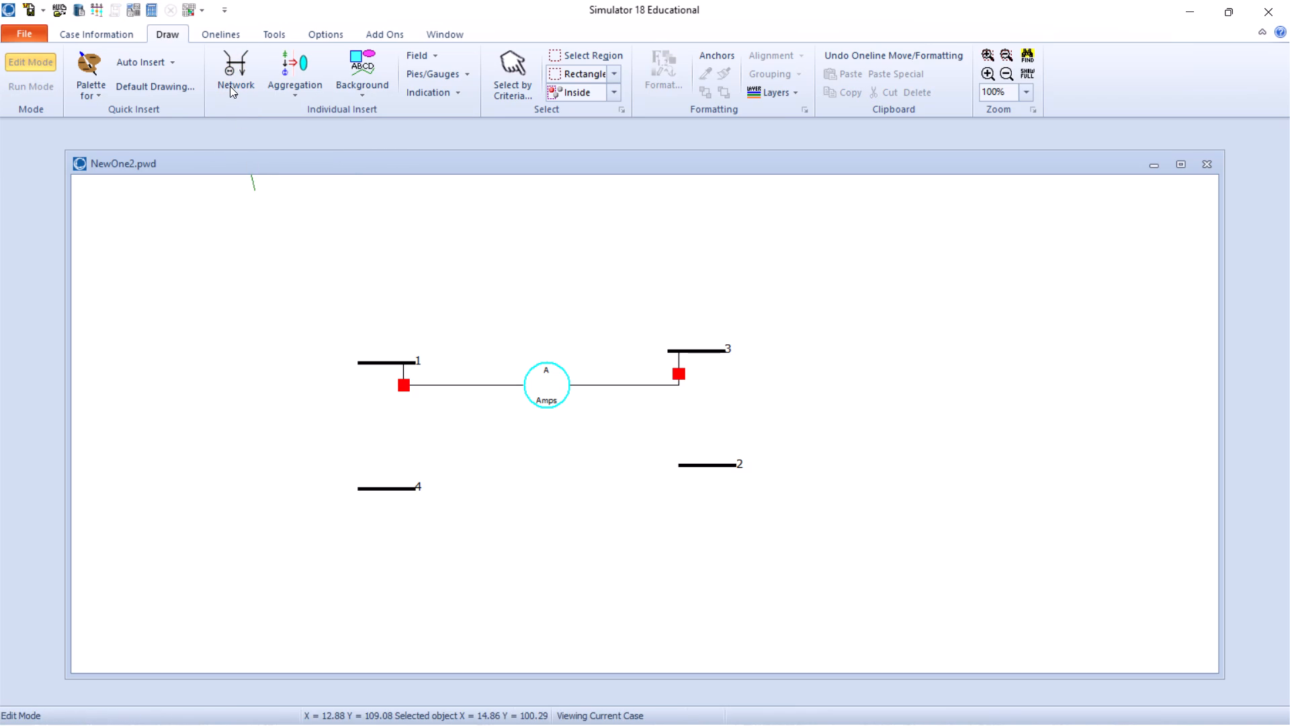
Draw a straight vertical transmission line from bus 1 down to bus 4.
{"action": "left_click", "coordinate": [230, 73]}
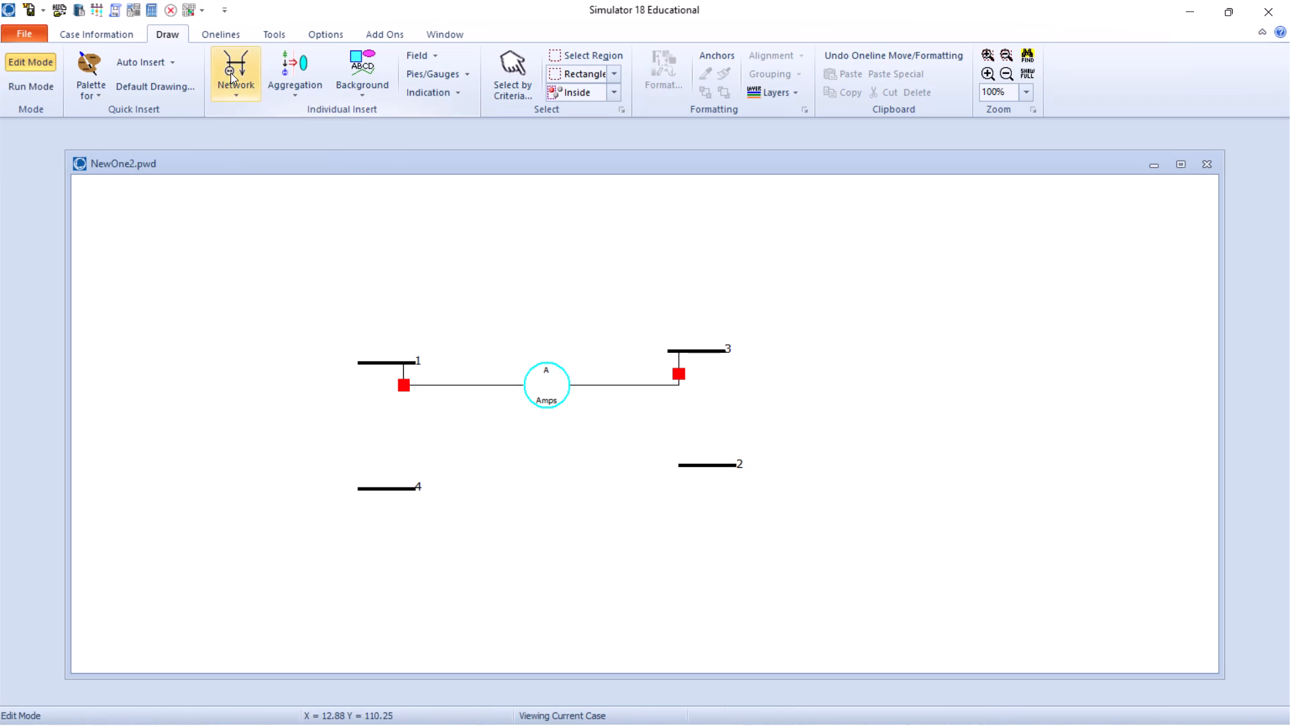
{"action": "left_click", "coordinate": [239, 95]}
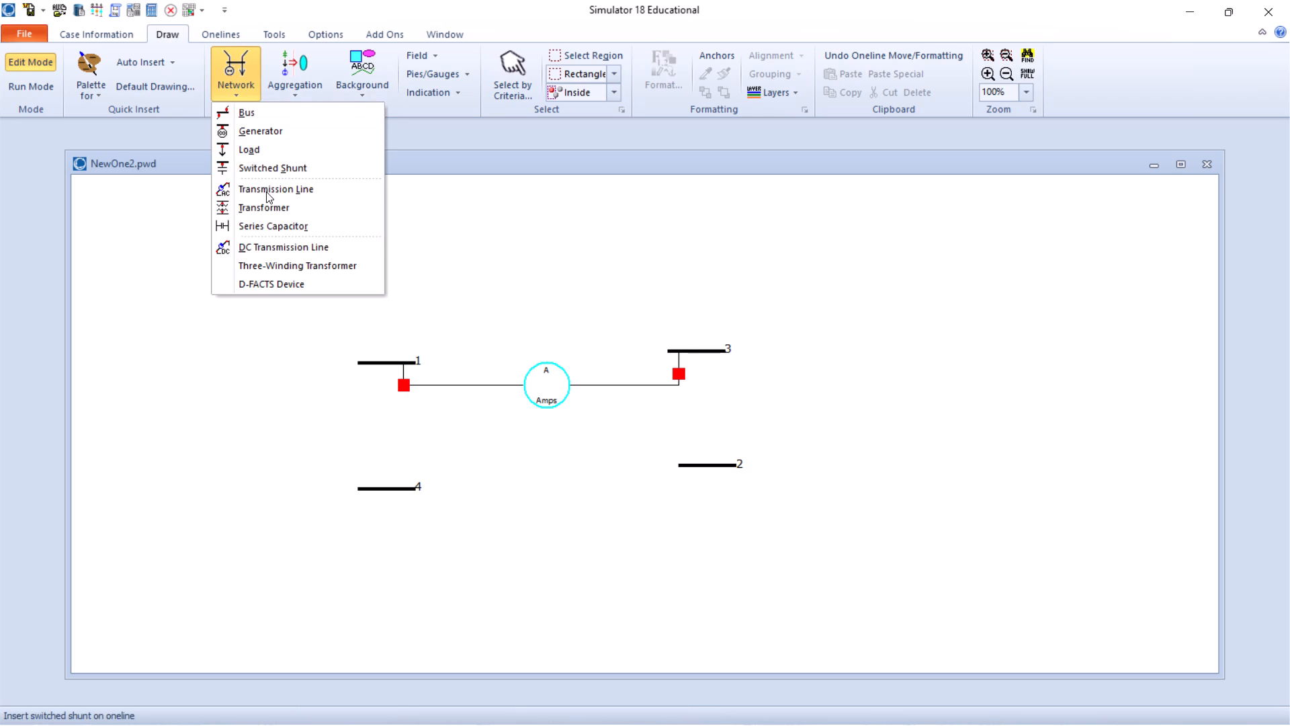
{"action": "left_click", "coordinate": [266, 192]}
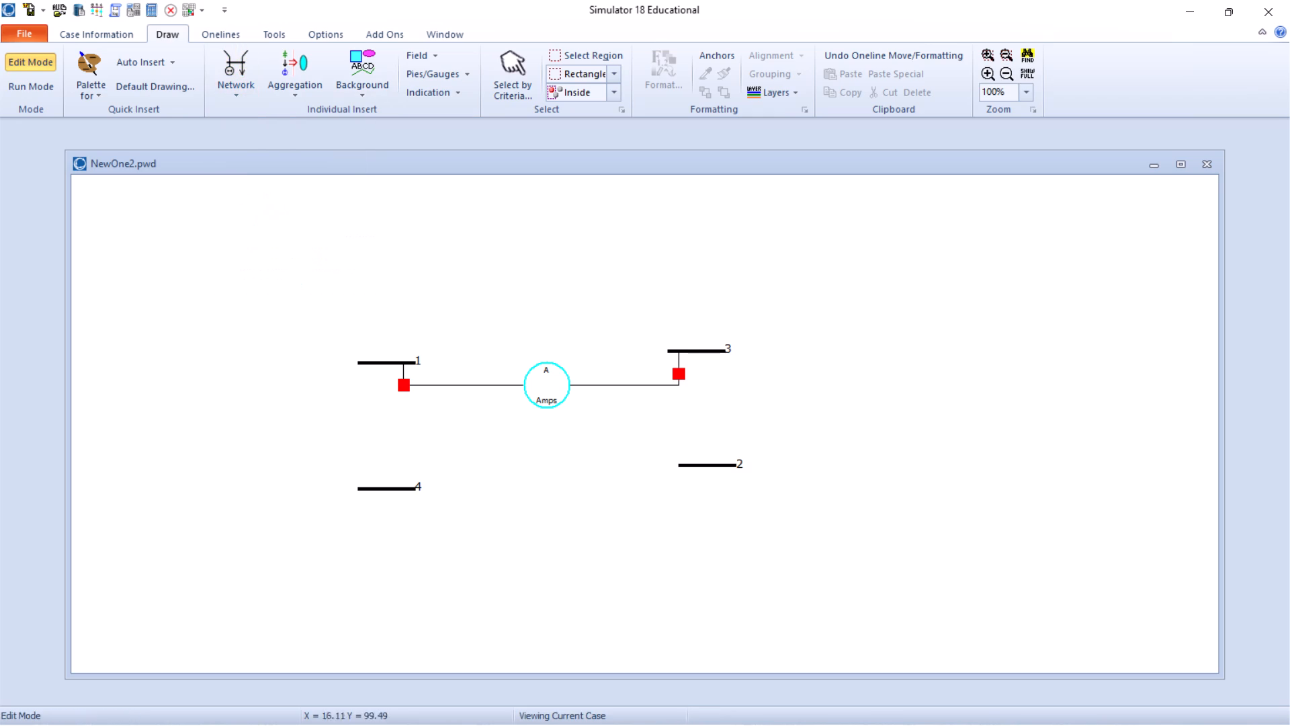
{"action": "left_click", "coordinate": [364, 366]}
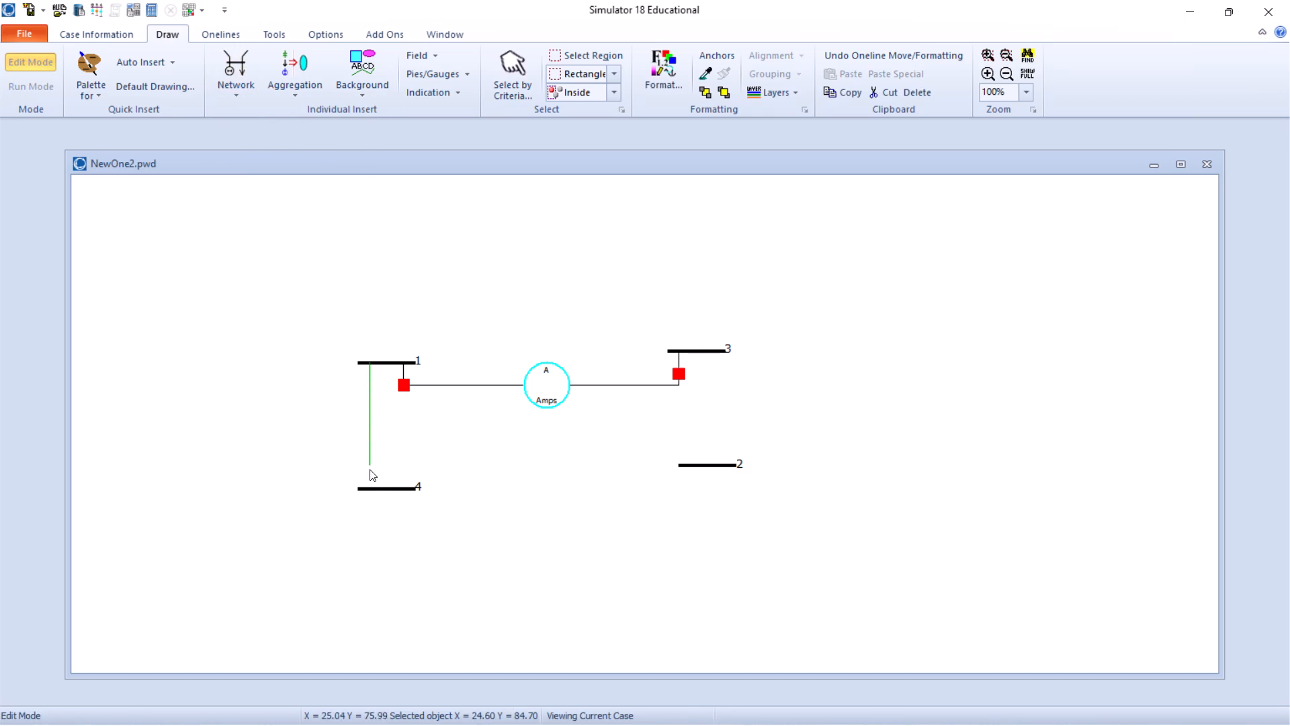
{"action": "double_click", "coordinate": [372, 486]}
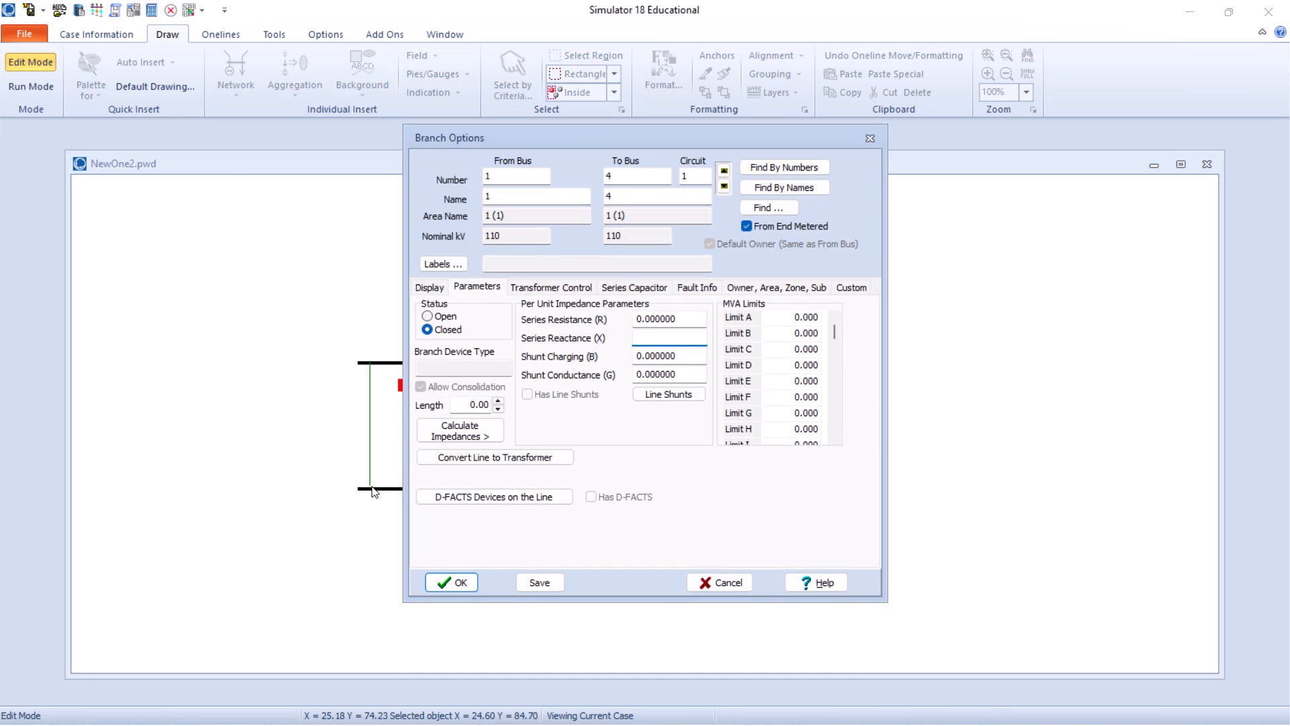
Set the per-unit series reactance (X) of the line between buses 1 and 4 to 0.10.
{"action": "left_click", "coordinate": [642, 333]}
{"action": "key", "text": "0"}
{"action": "type", "text": ".10"}
{"action": "left_click", "coordinate": [460, 582]}
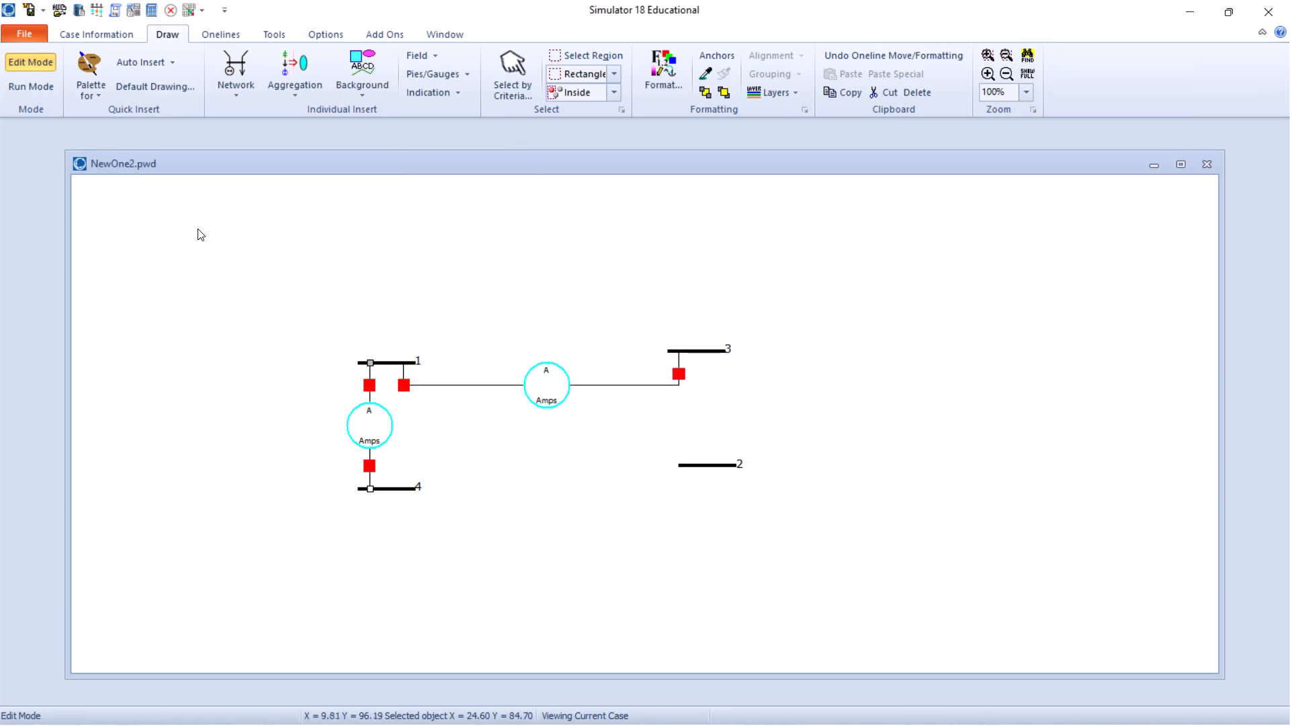
Draw a transmission line from bus 1 to bus 2, with a short vertical stub at each bus and a diagonal run between them.
{"action": "left_click", "coordinate": [239, 78]}
{"action": "left_click", "coordinate": [271, 191]}
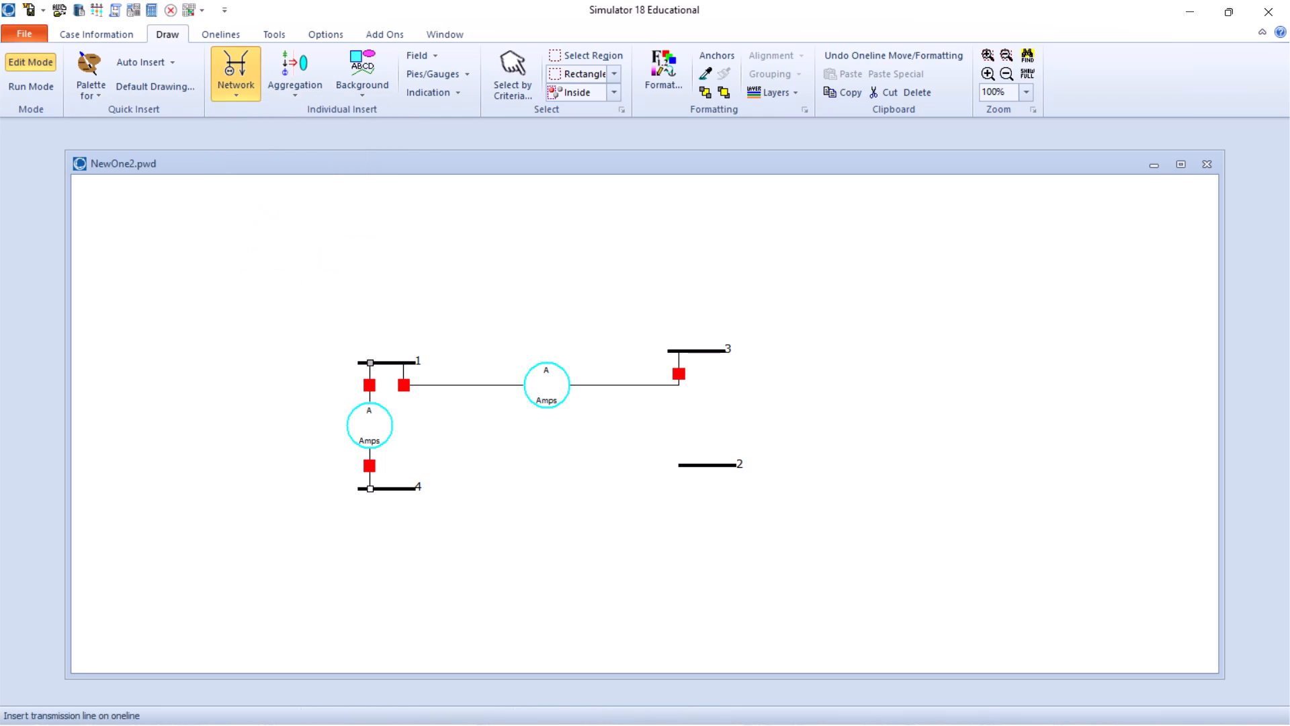
{"action": "left_click", "coordinate": [386, 364]}
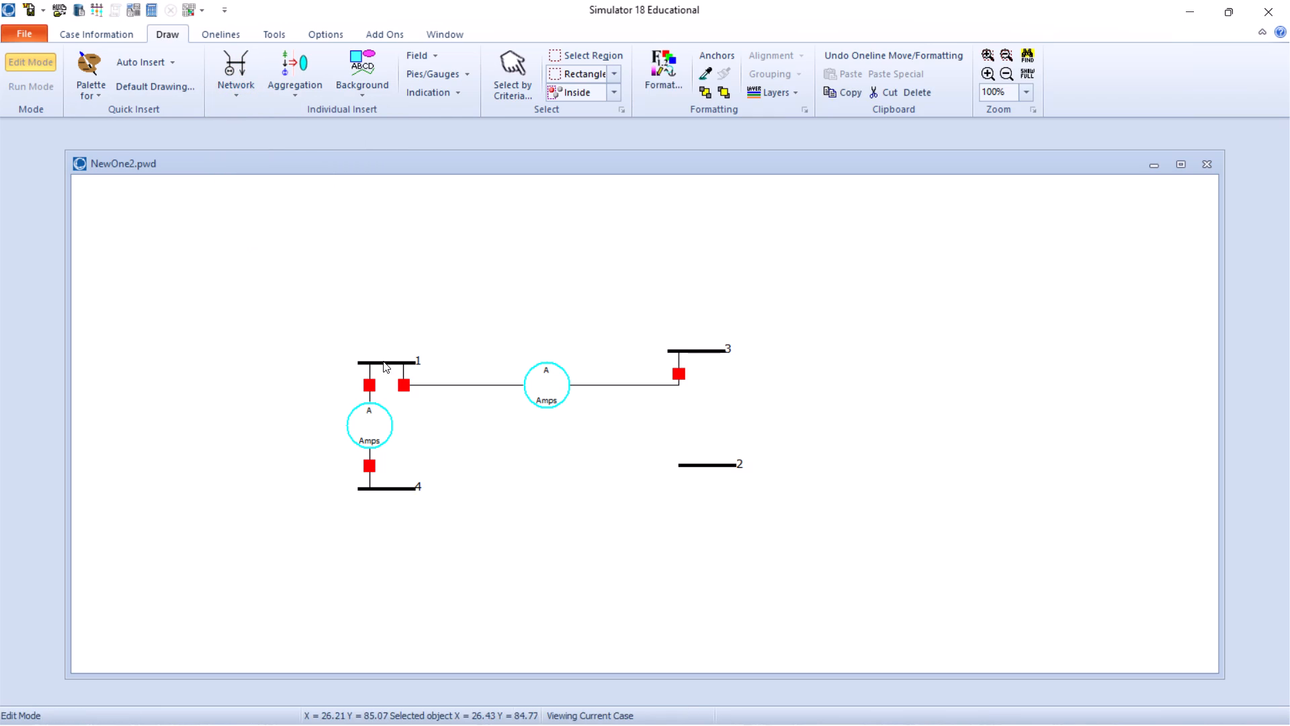
{"action": "left_click", "coordinate": [383, 363]}
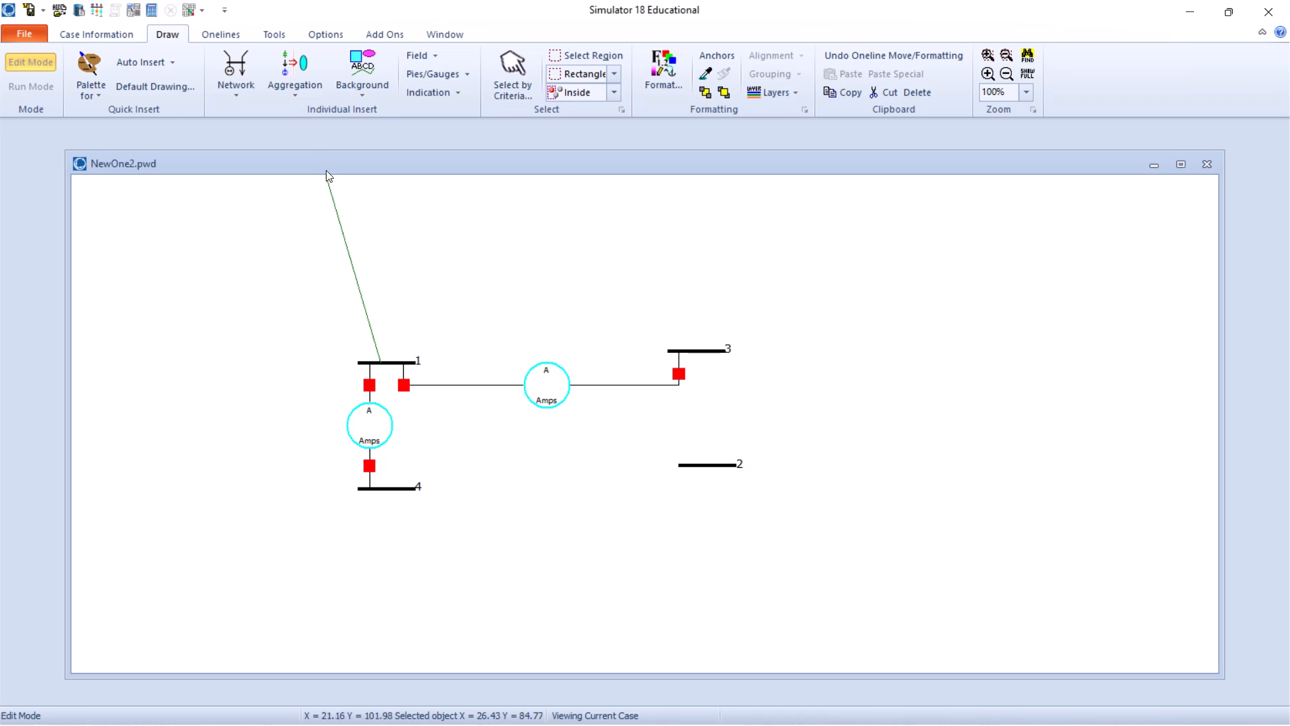
{"action": "left_click", "coordinate": [385, 392]}
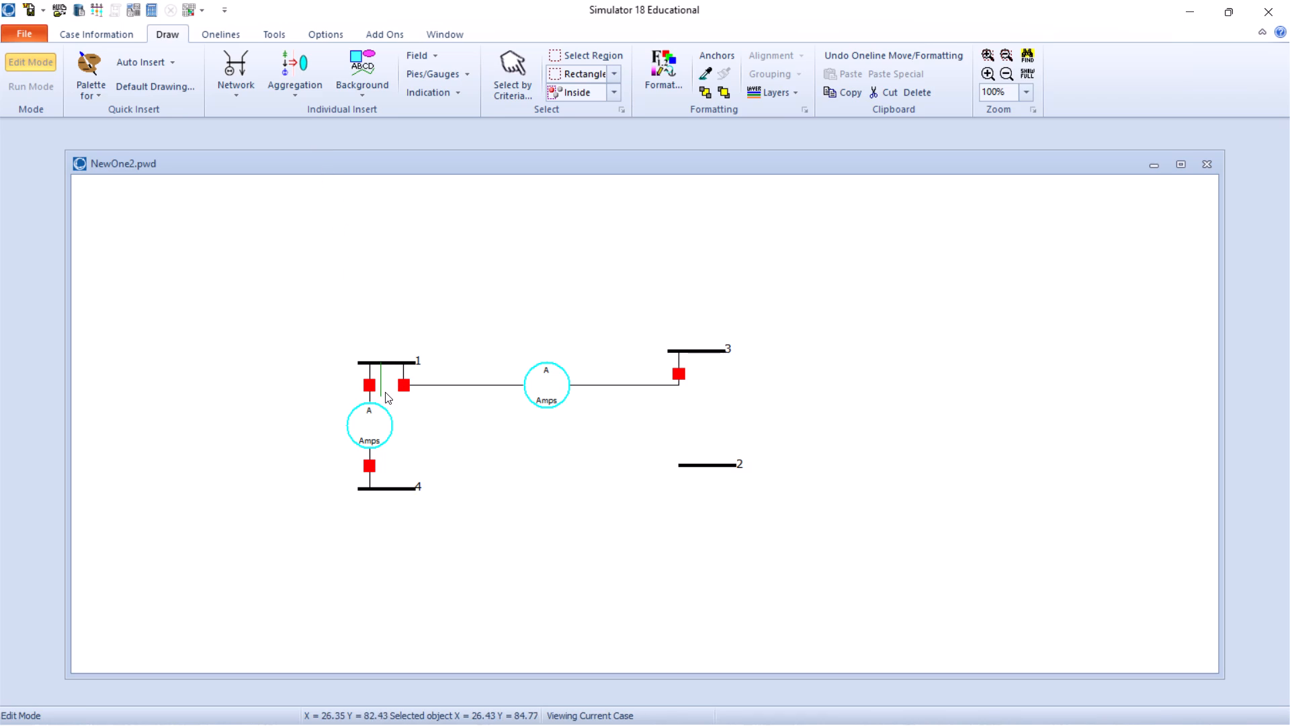
{"action": "left_click", "coordinate": [707, 444]}
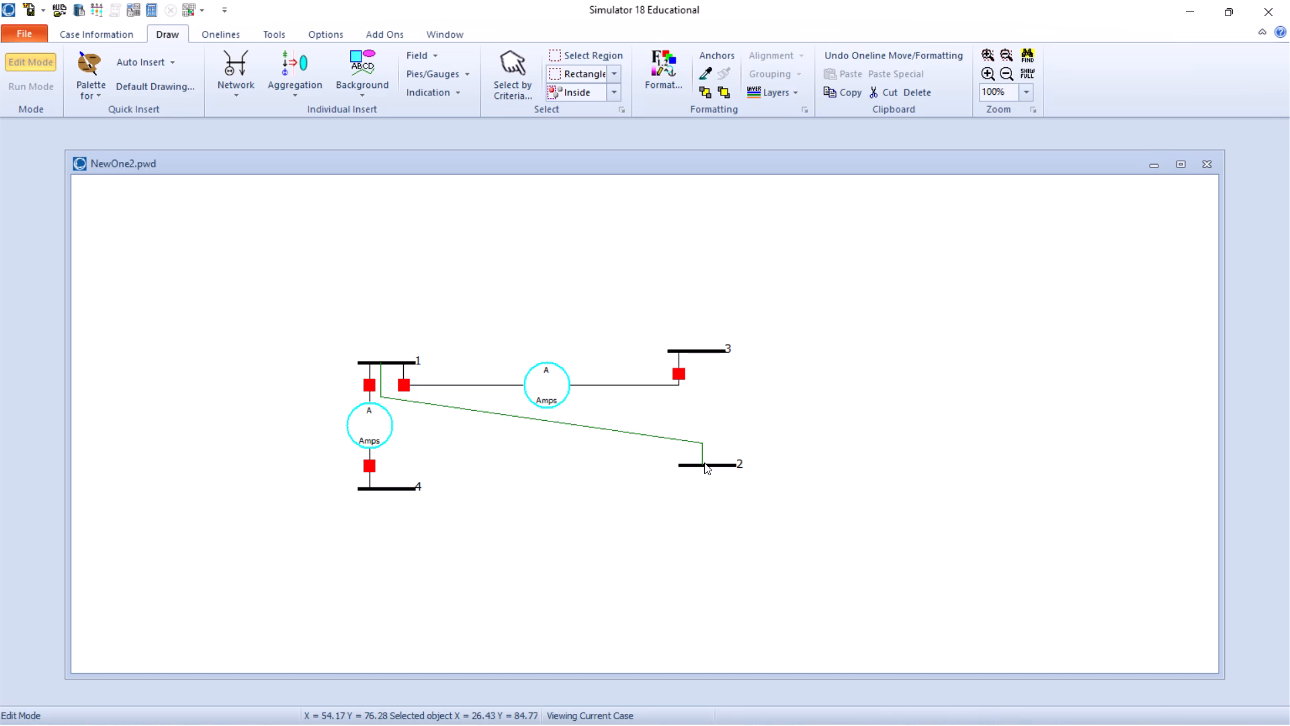
{"action": "left_click", "coordinate": [704, 462]}
{"action": "double_click", "coordinate": [704, 462]}
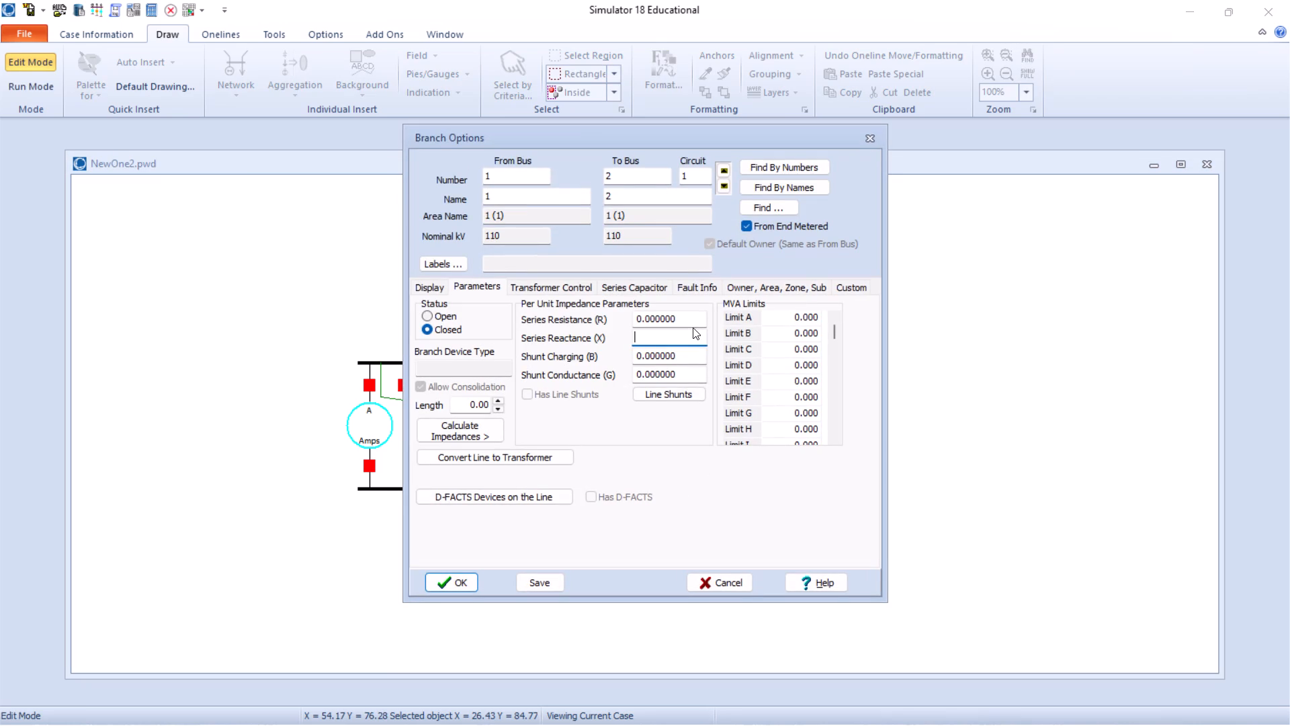
Set the per-unit series reactance (X) of the line between buses 1 and 2 to 0.20.
{"action": "type", "text": "0.20"}
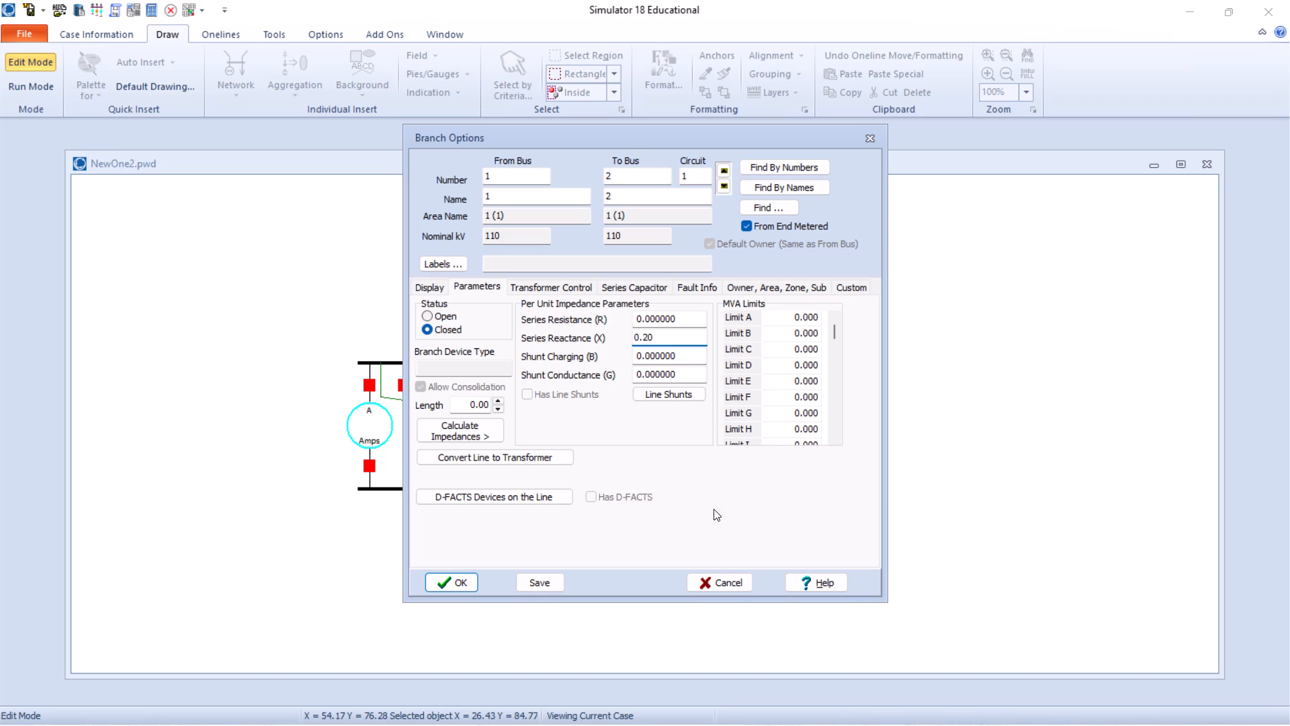
{"action": "left_click", "coordinate": [467, 586]}
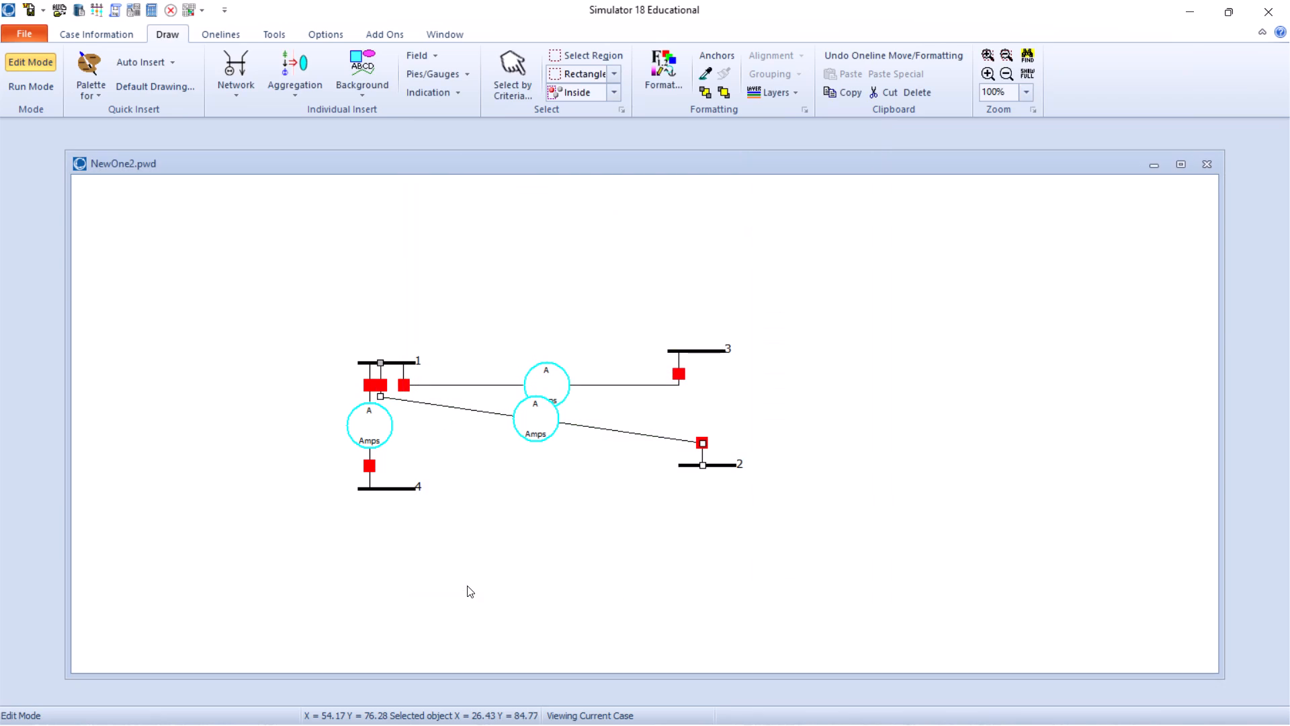
Draw a straight vertical transmission line from bus 3 down to bus 2.
{"action": "left_click", "coordinate": [228, 92]}
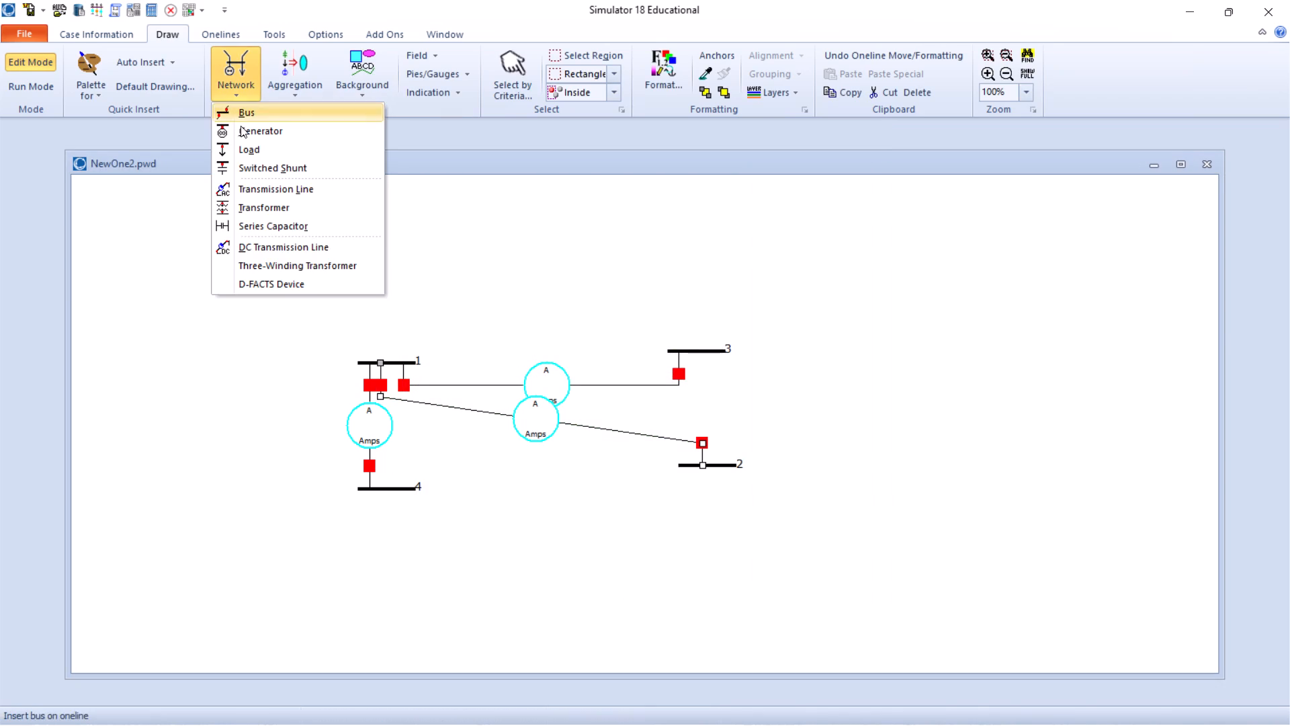
{"action": "left_click", "coordinate": [263, 191]}
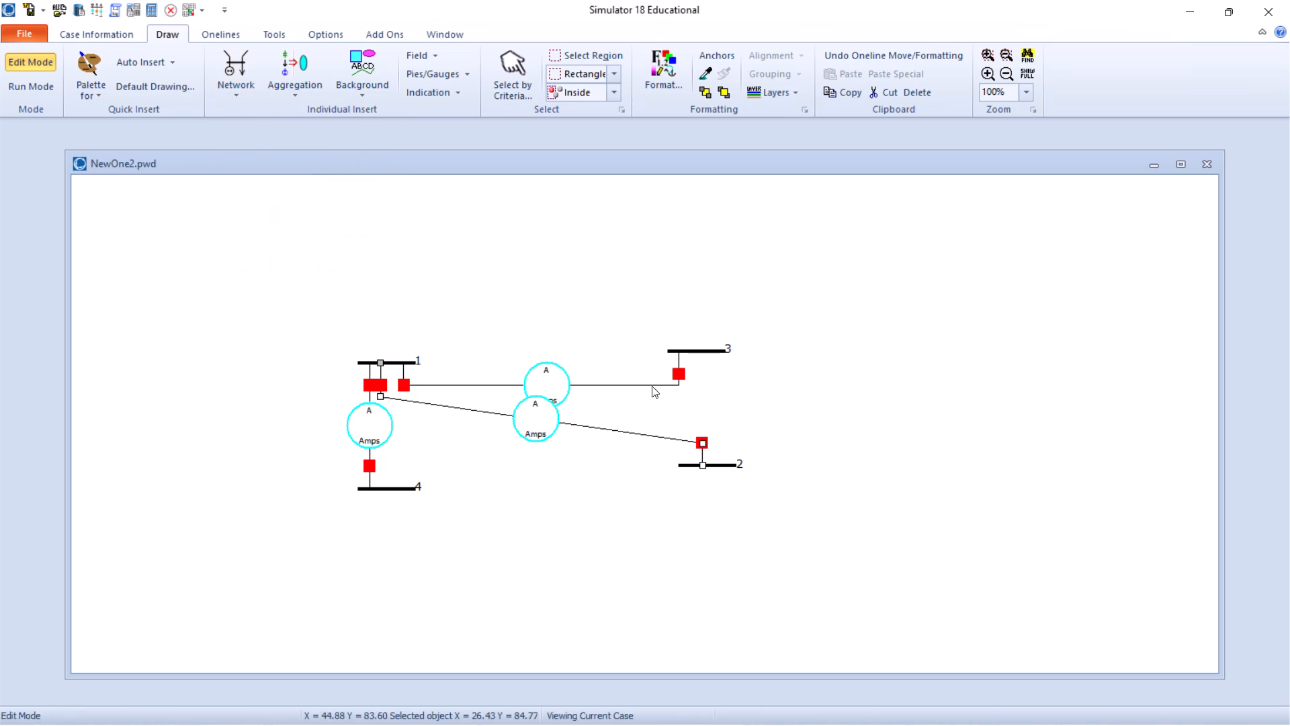
{"action": "left_click", "coordinate": [719, 354]}
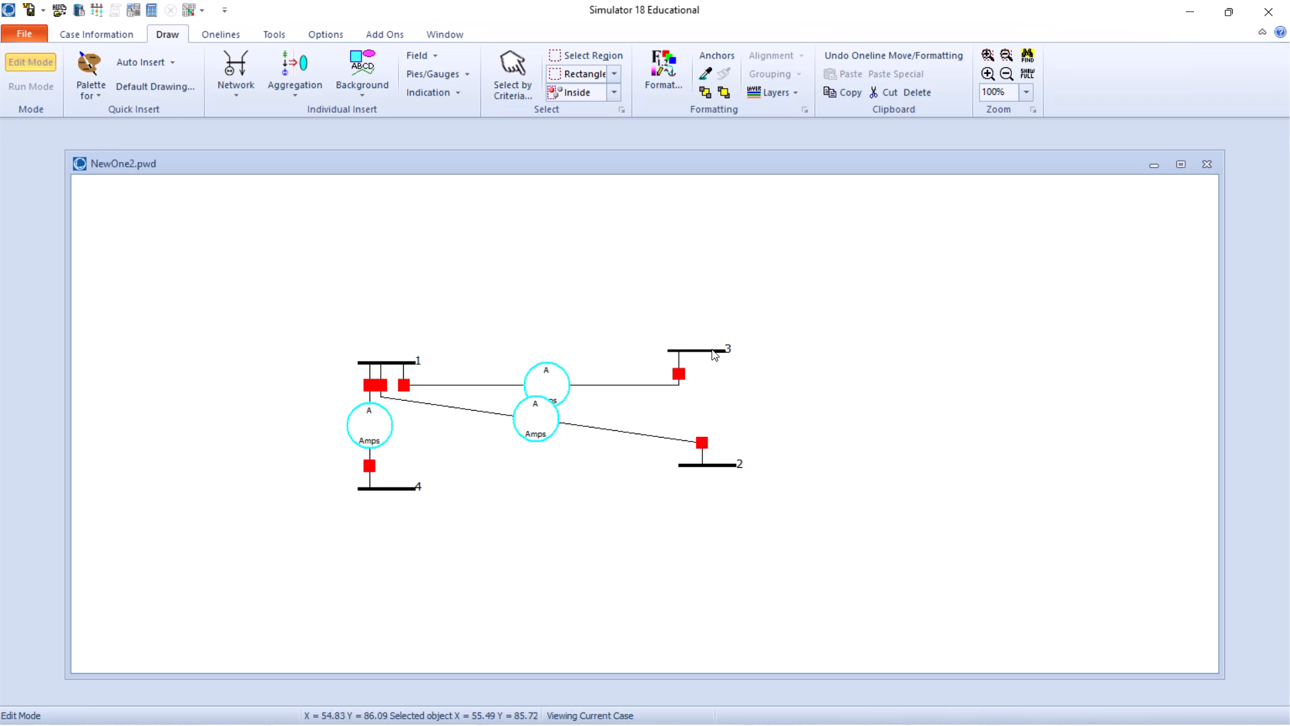
{"action": "left_click", "coordinate": [711, 349]}
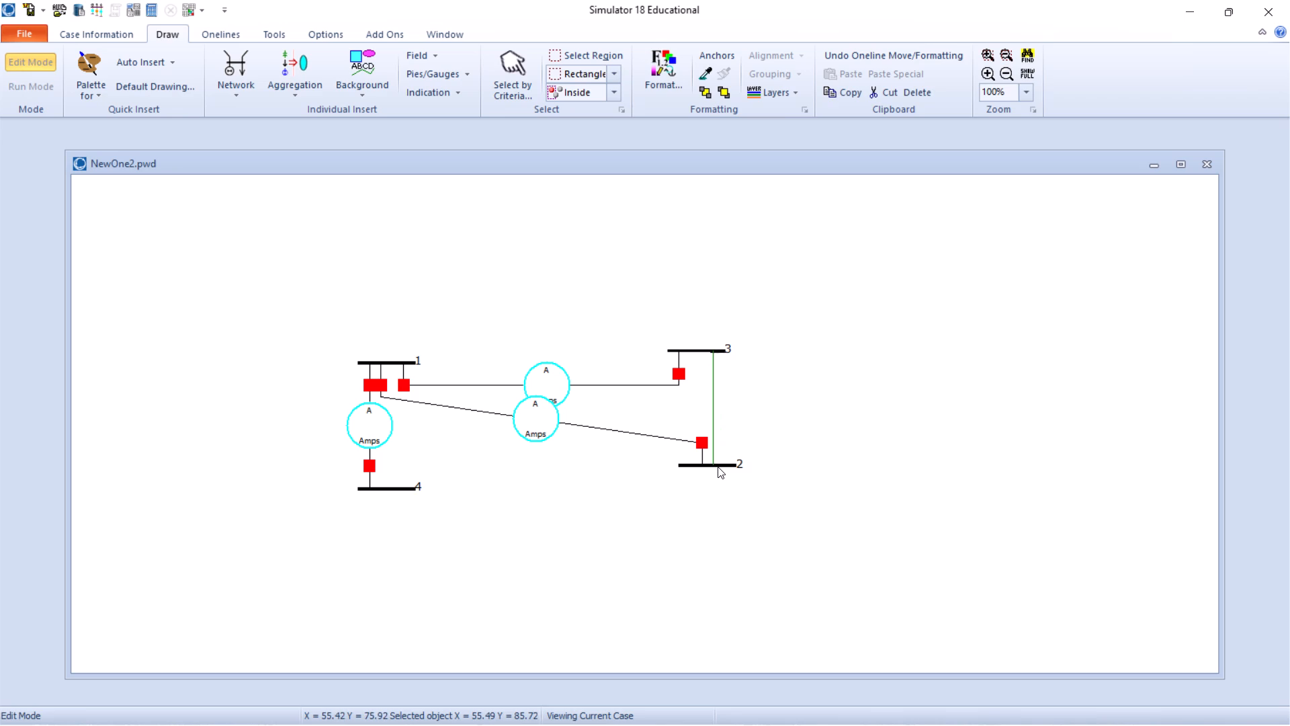
{"action": "left_click", "coordinate": [718, 467]}
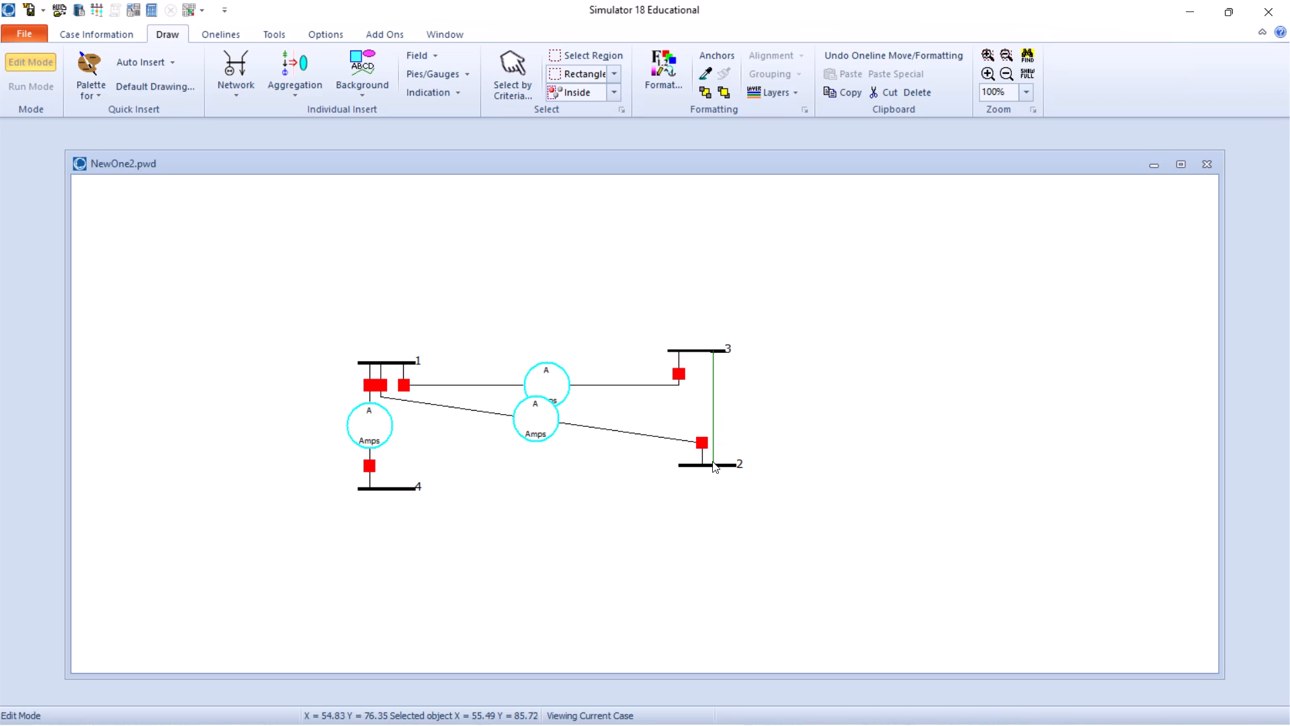
{"action": "triple_click", "coordinate": [712, 461]}
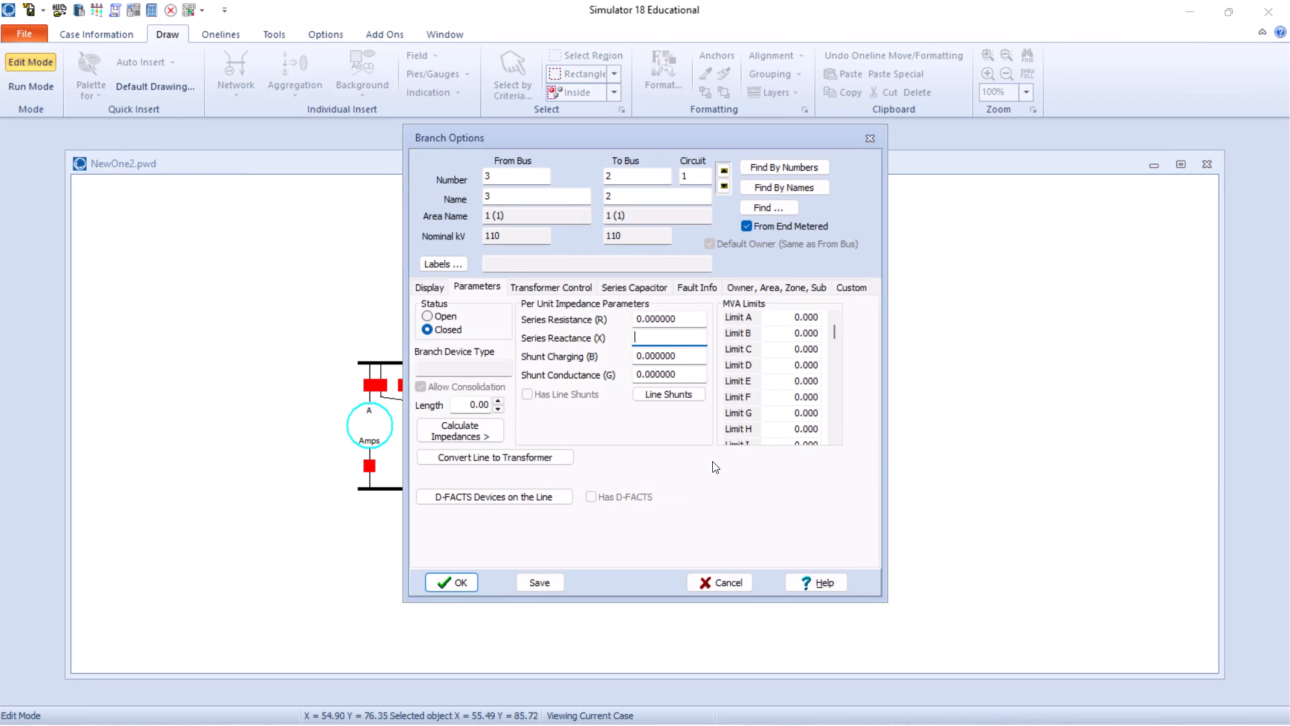
Set the per-unit series reactance (X) of the line between buses 3 and 2 to 0.10.
{"action": "type", "text": "0.10"}
{"action": "left_click", "coordinate": [462, 589]}
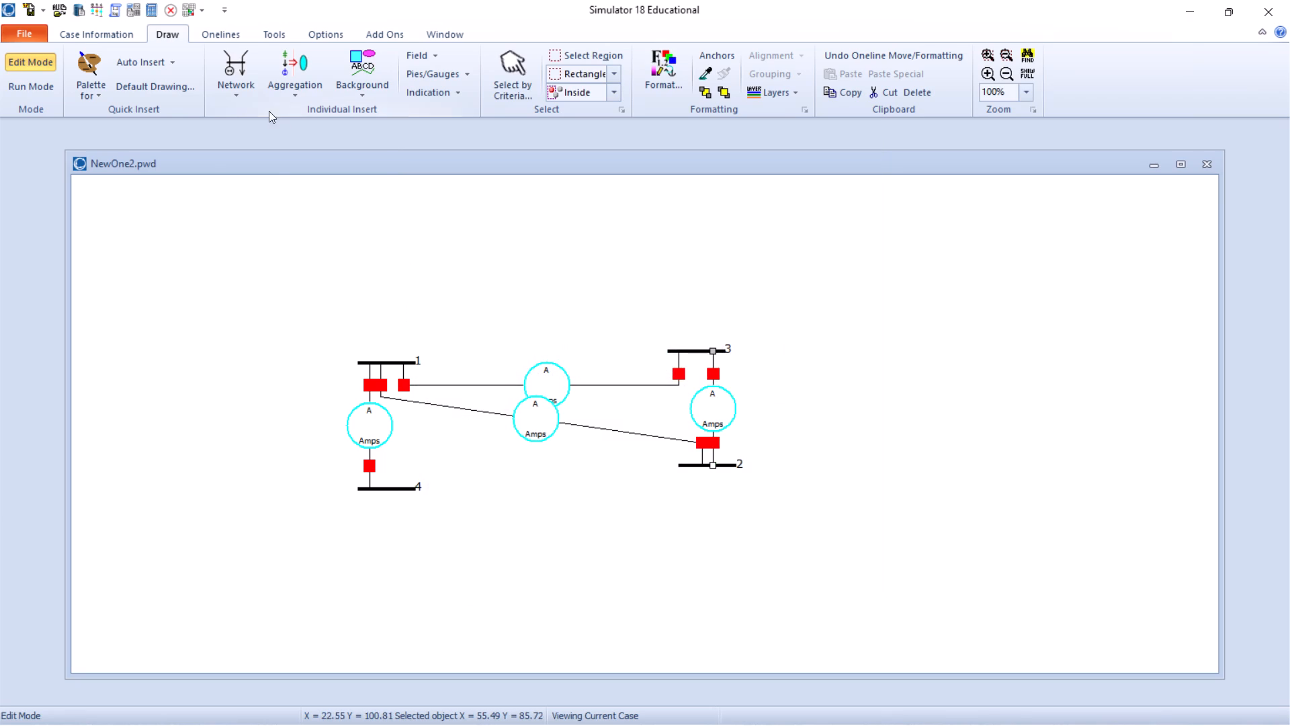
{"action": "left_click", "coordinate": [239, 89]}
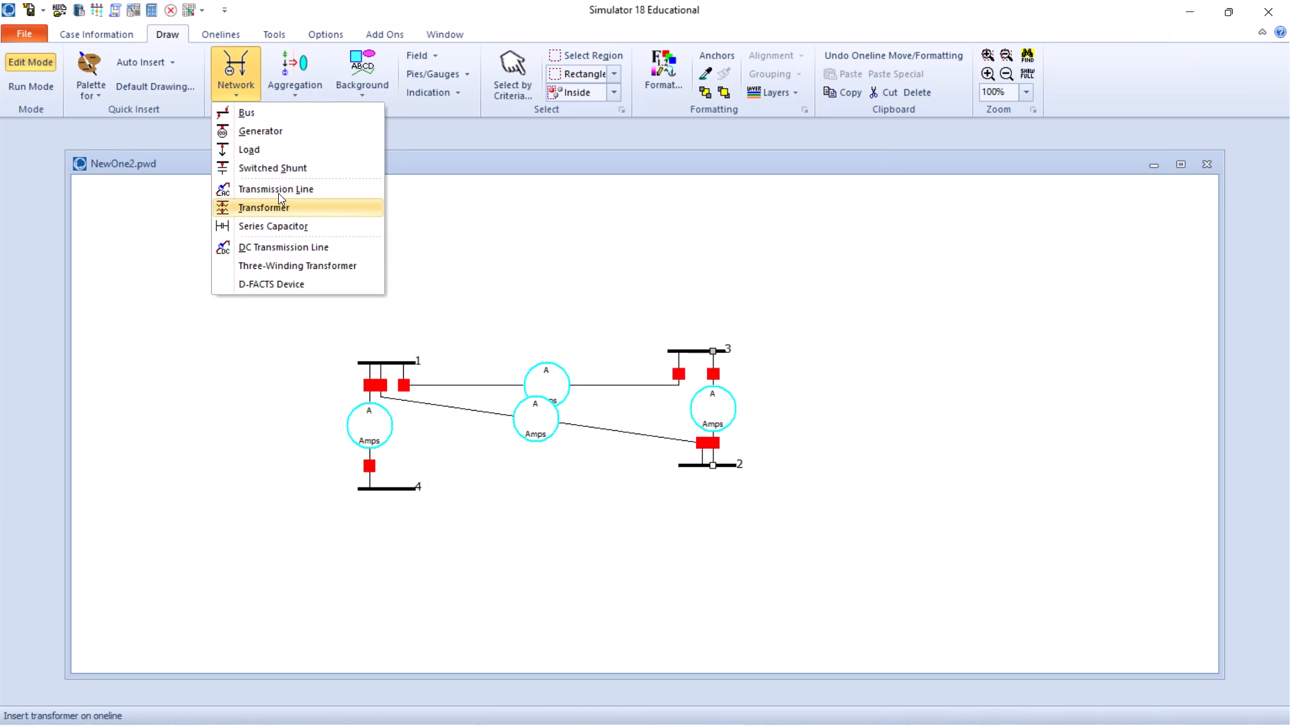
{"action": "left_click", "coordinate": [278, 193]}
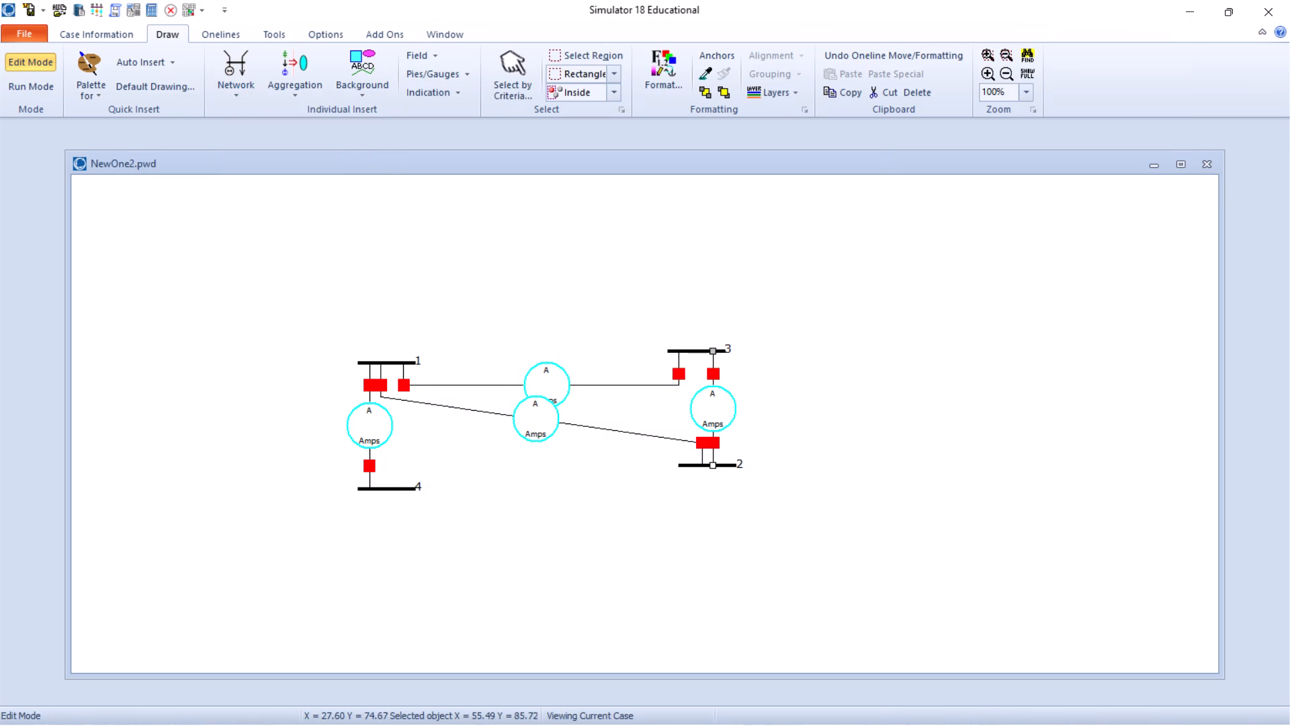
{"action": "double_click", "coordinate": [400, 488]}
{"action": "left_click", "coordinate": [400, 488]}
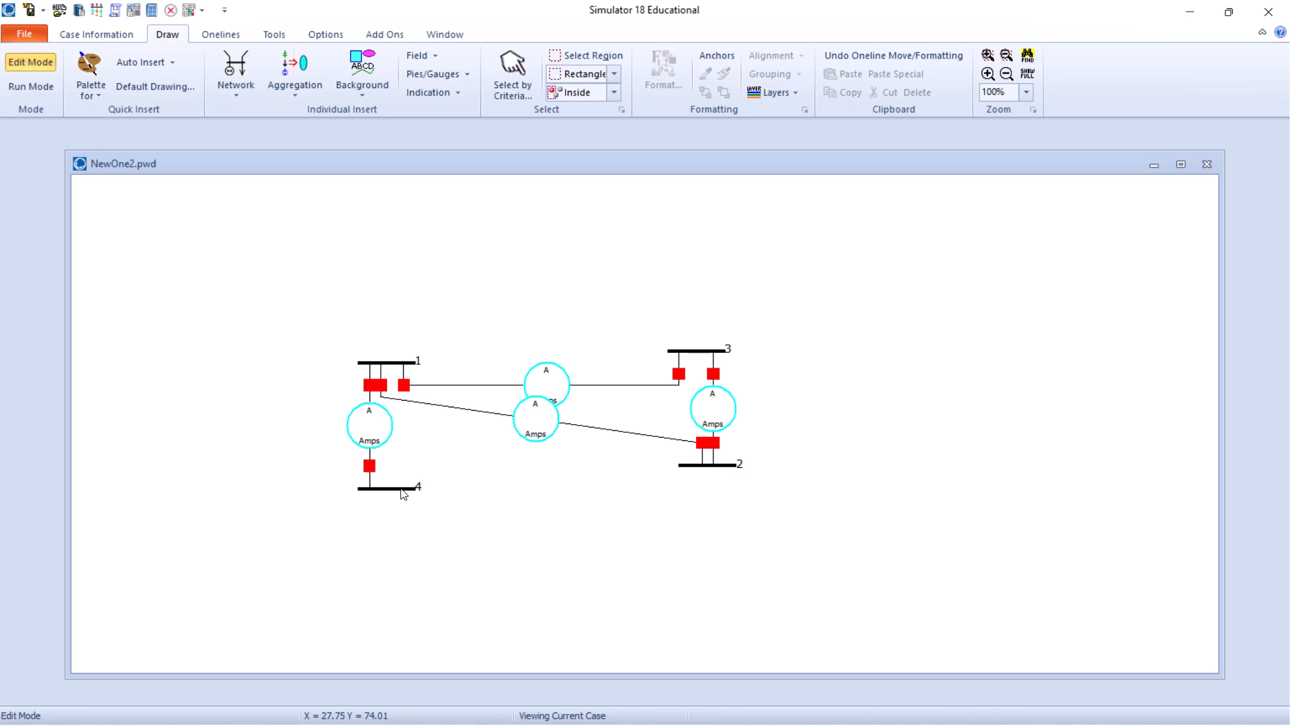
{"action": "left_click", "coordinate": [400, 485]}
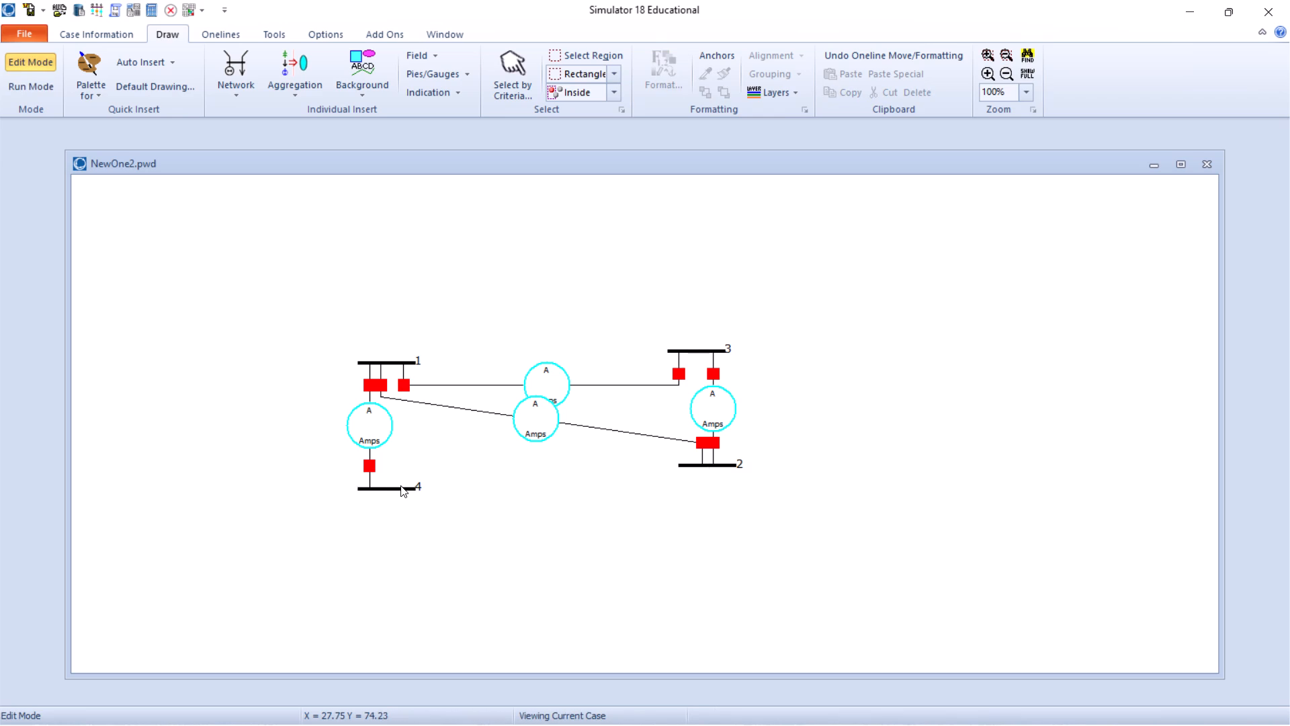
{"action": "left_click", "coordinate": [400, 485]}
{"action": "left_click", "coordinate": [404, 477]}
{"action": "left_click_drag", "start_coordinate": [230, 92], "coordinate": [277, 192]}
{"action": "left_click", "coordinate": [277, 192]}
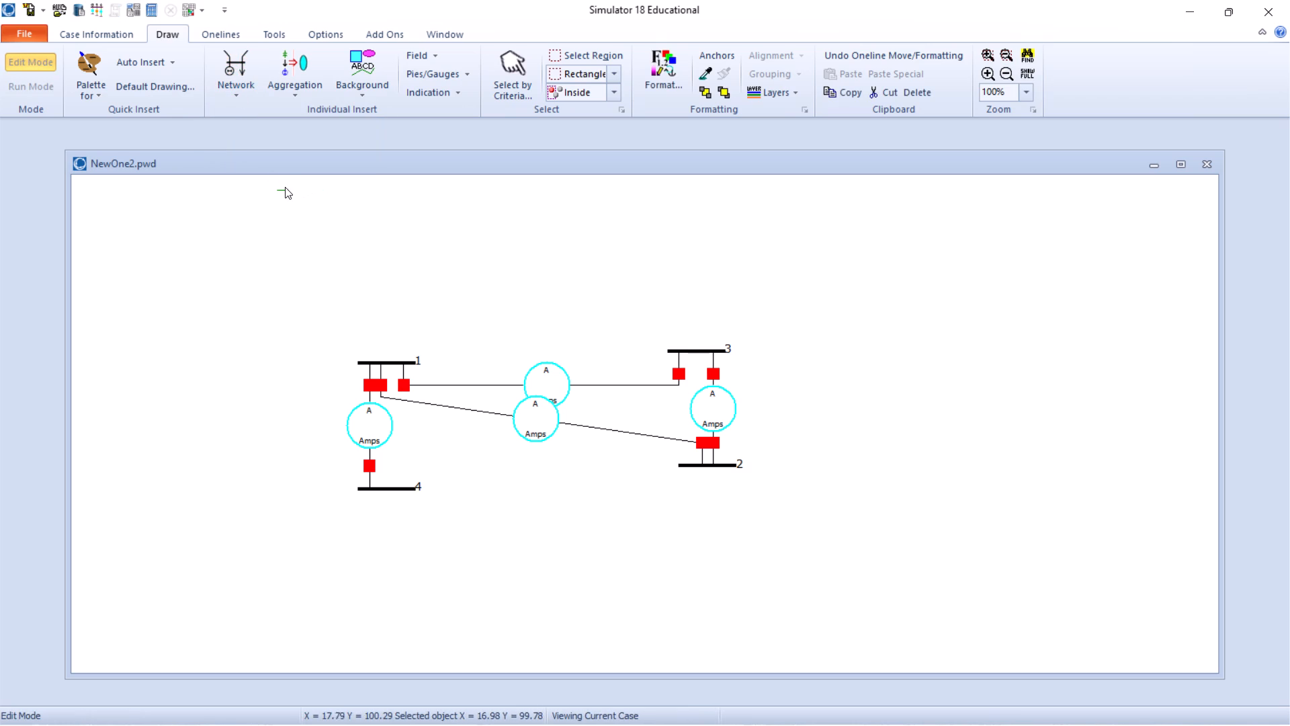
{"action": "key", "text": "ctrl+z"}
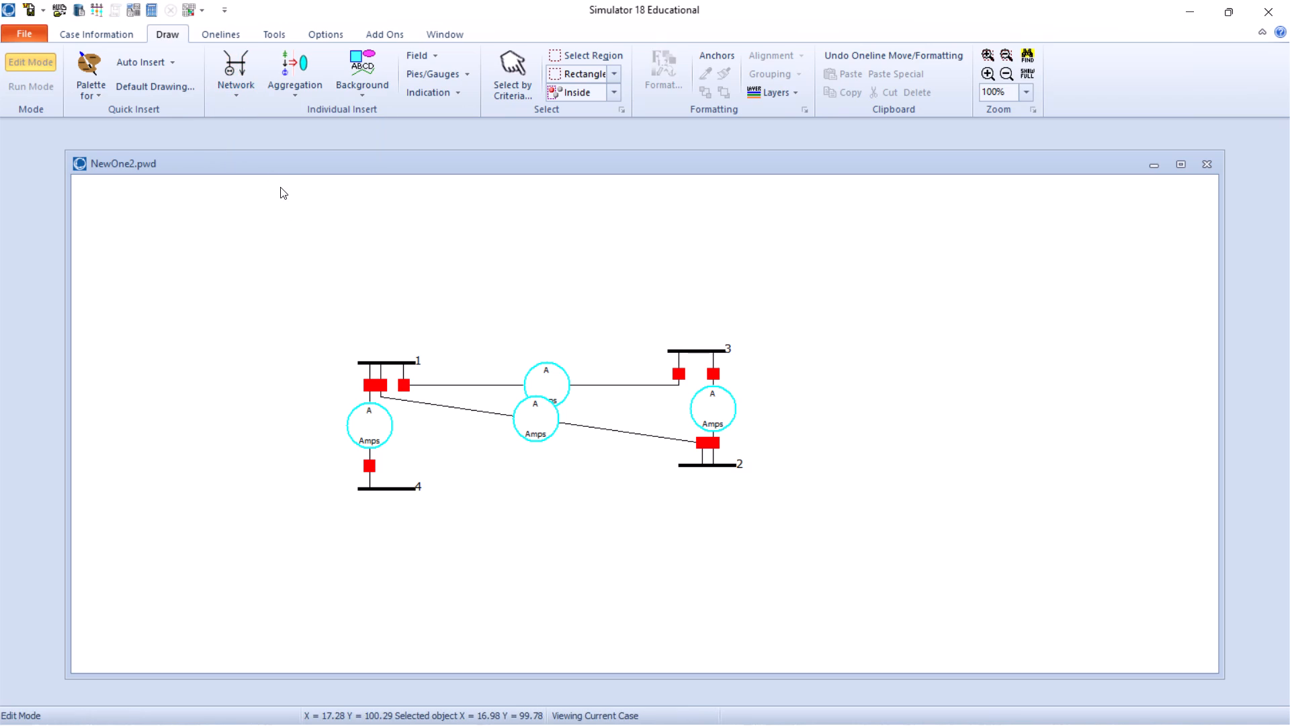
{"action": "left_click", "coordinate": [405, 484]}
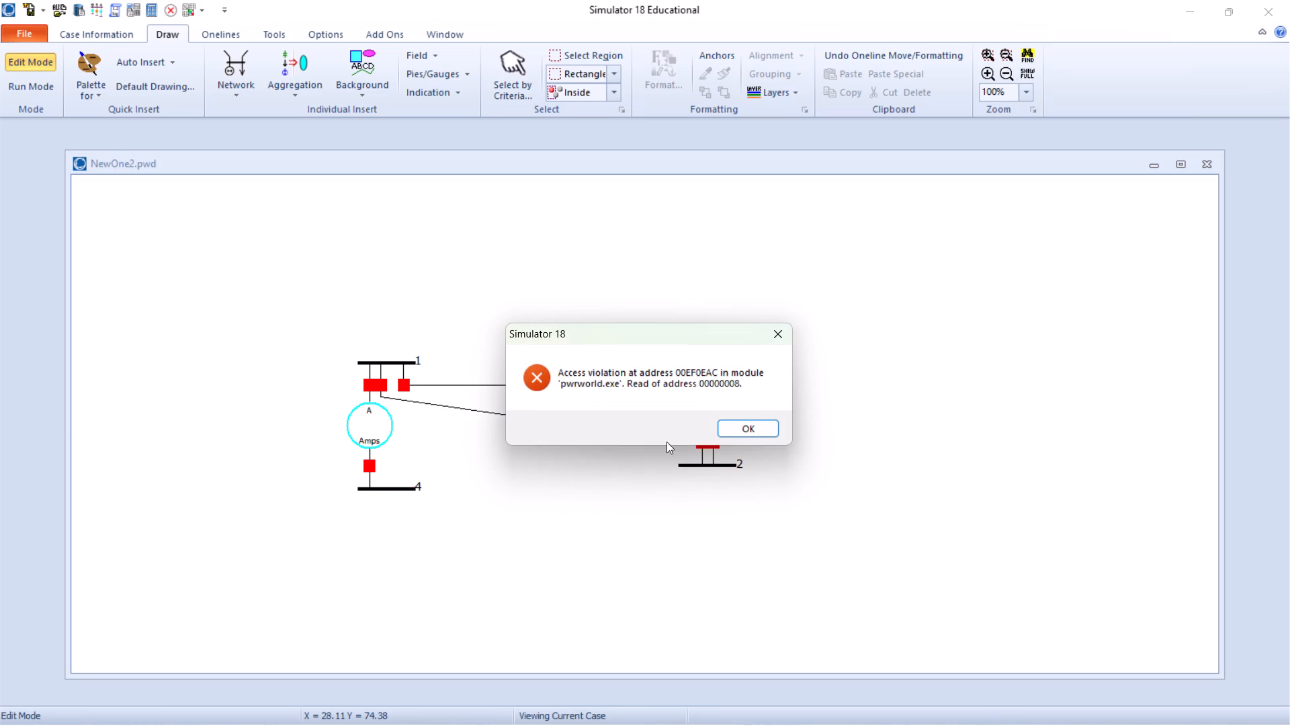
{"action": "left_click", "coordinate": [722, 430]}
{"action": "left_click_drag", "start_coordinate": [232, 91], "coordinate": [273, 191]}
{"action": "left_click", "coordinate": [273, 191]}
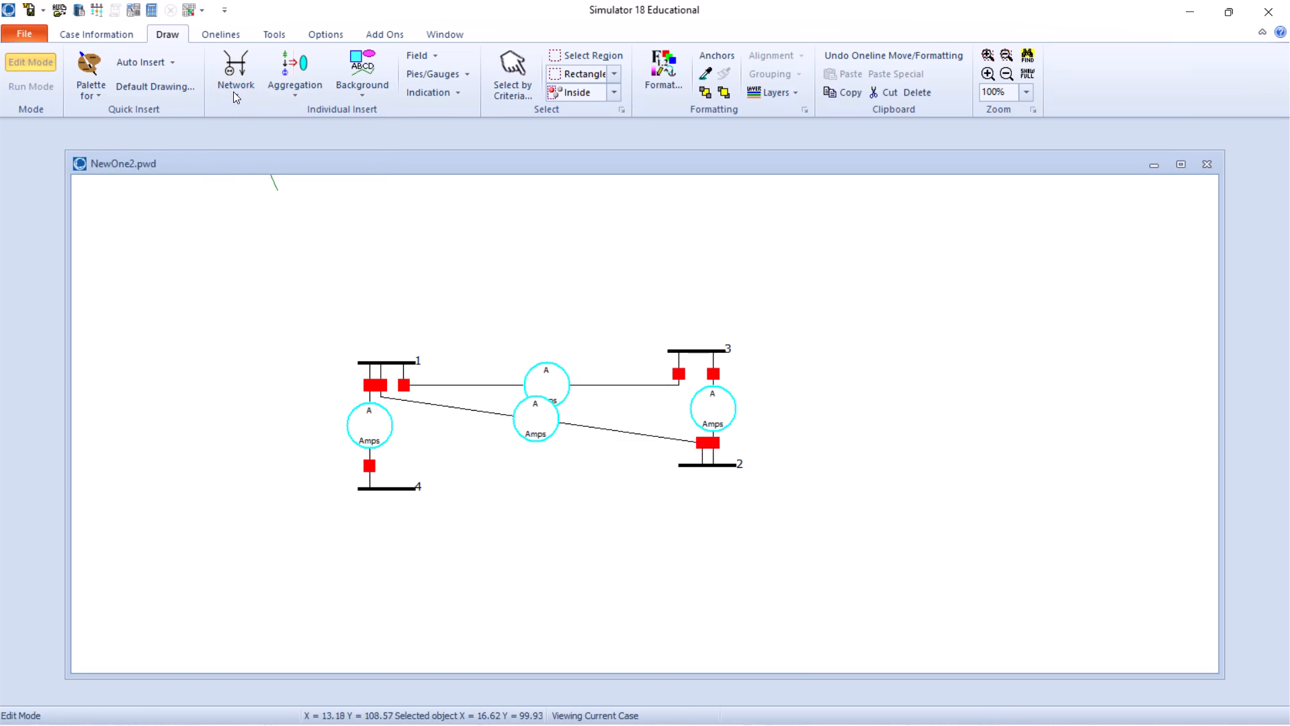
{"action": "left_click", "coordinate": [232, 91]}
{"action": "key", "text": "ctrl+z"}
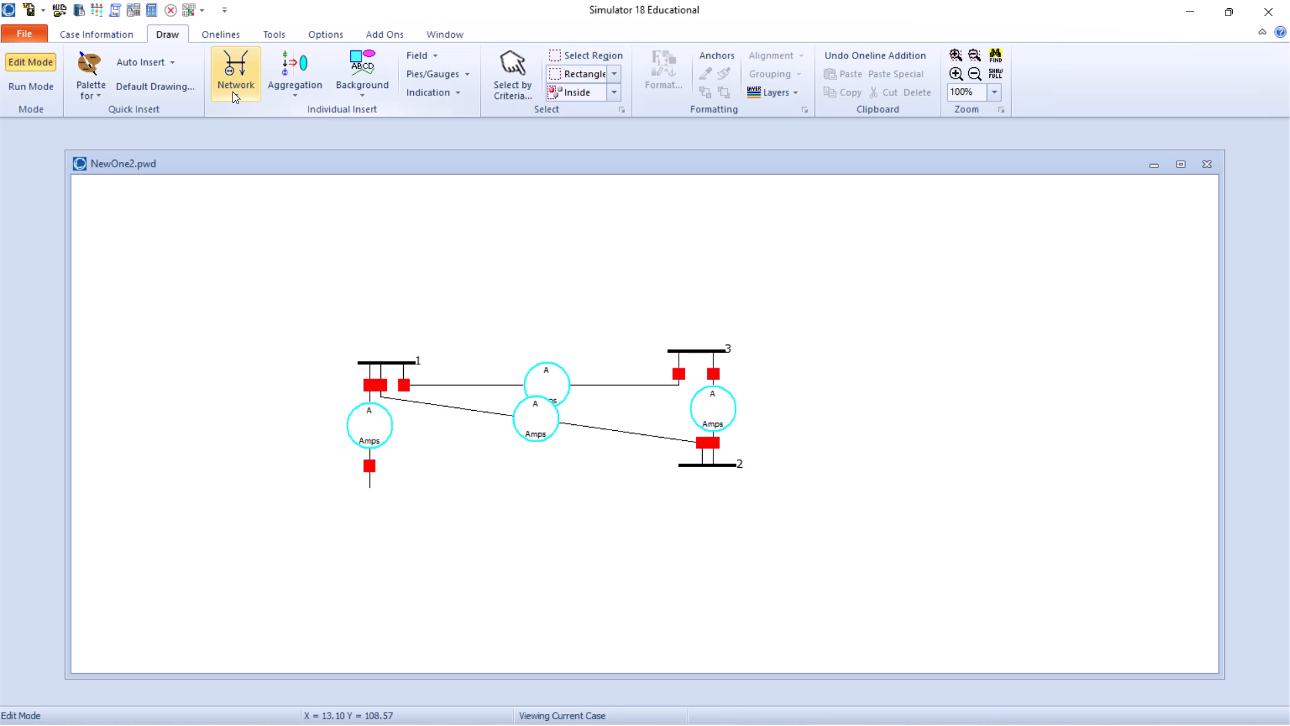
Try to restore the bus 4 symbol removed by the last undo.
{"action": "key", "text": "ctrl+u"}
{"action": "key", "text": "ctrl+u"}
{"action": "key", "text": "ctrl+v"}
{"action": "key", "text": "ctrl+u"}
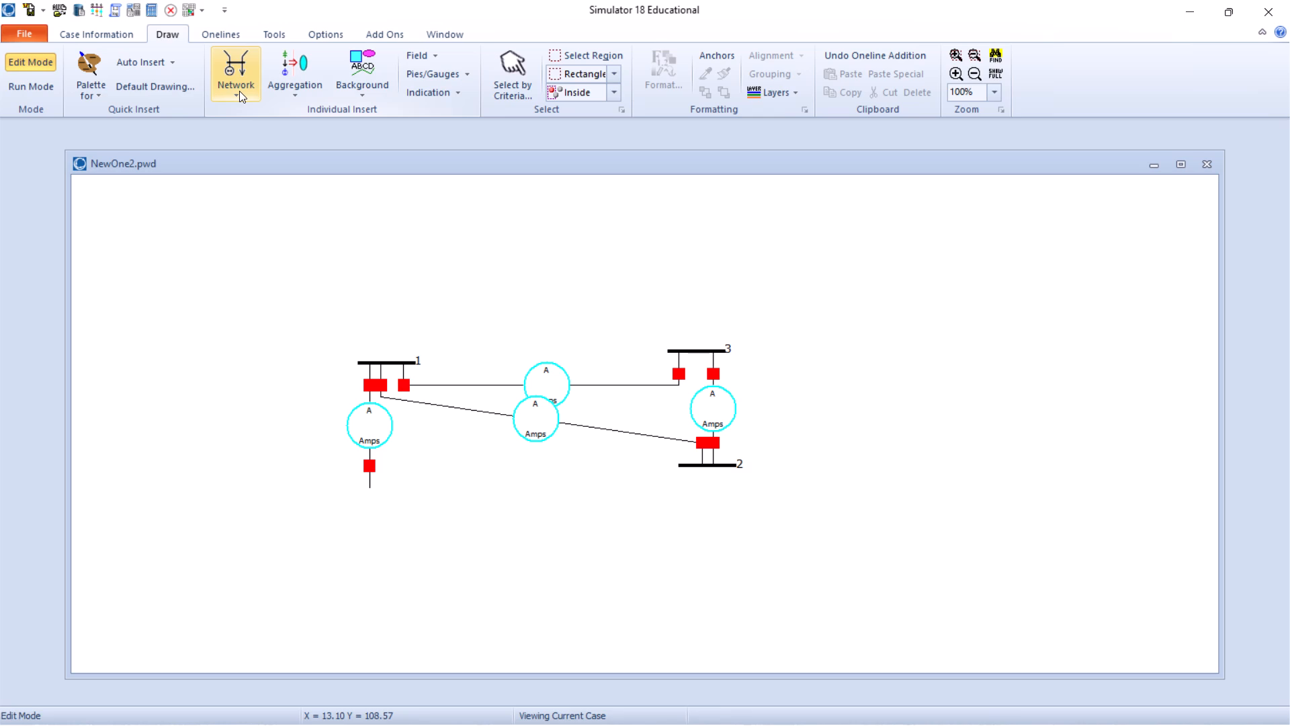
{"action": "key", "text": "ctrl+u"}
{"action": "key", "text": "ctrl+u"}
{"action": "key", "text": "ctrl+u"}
Place a bus at the lower end of the vertical line coming down from bus 1, using the existing bus number 4.
{"action": "left_click", "coordinate": [239, 91]}
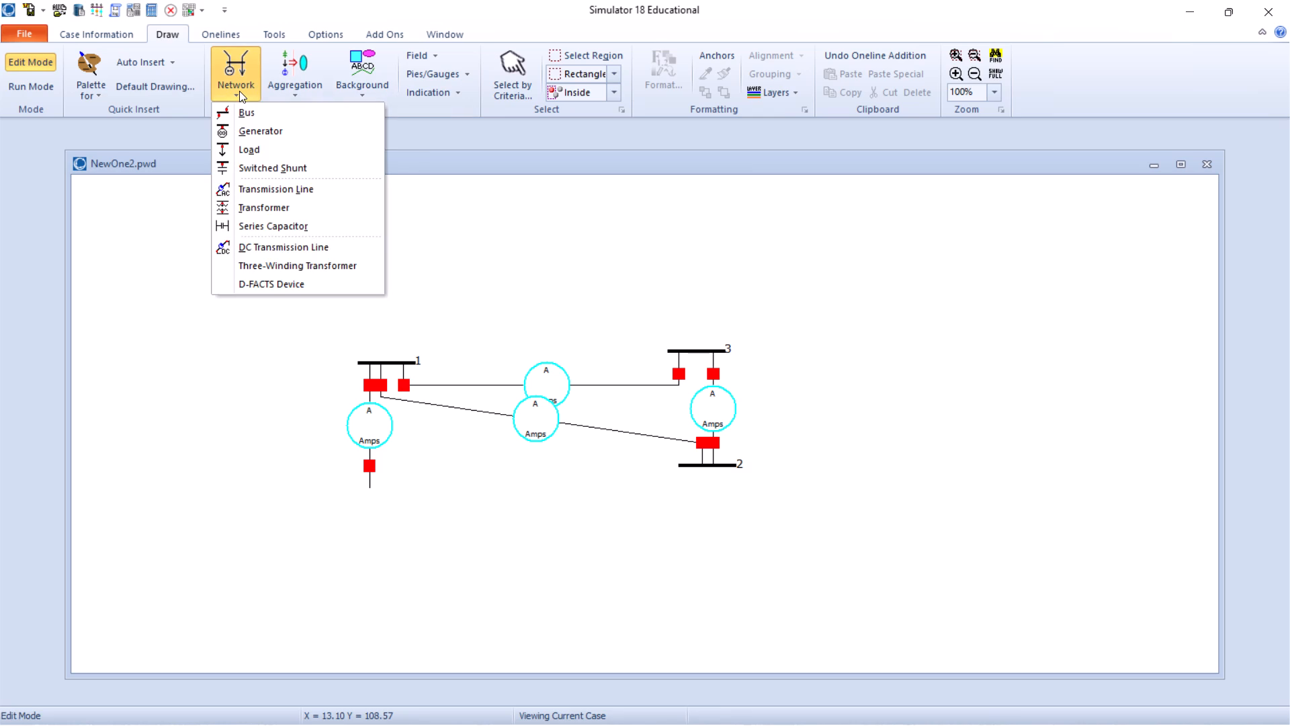
{"action": "left_click", "coordinate": [243, 120]}
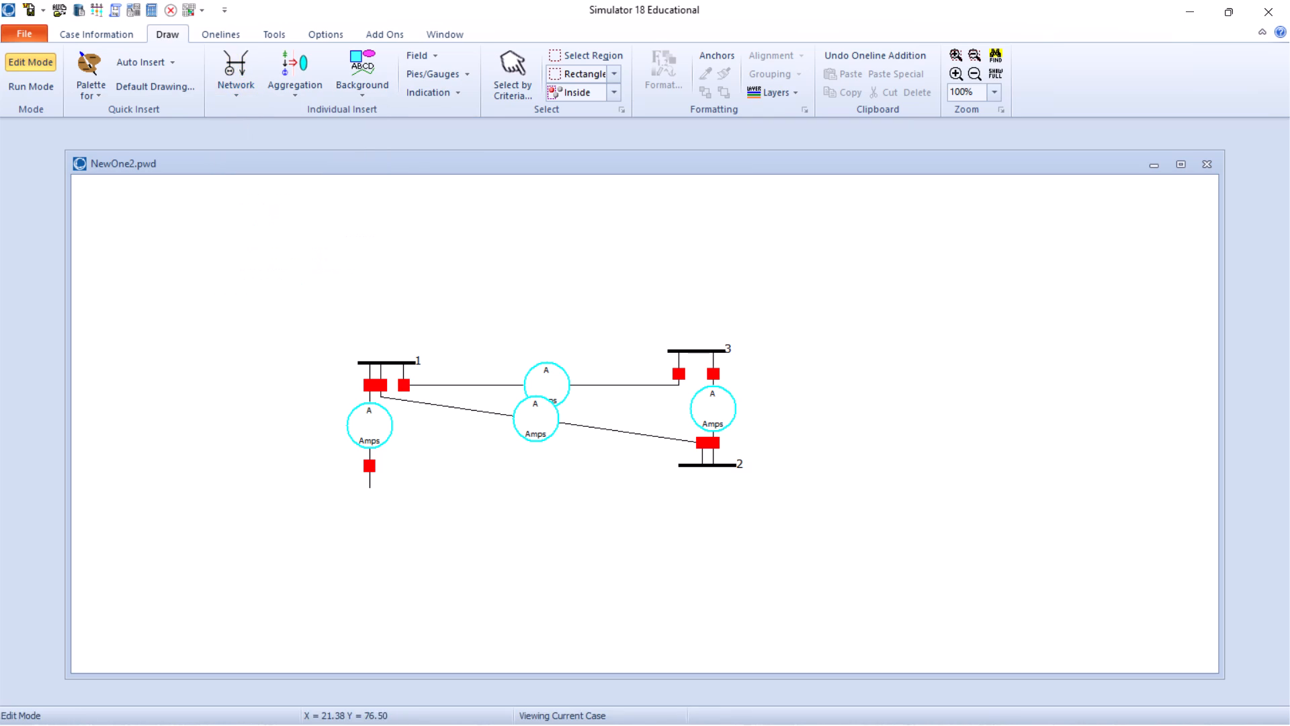
{"action": "left_click", "coordinate": [369, 491]}
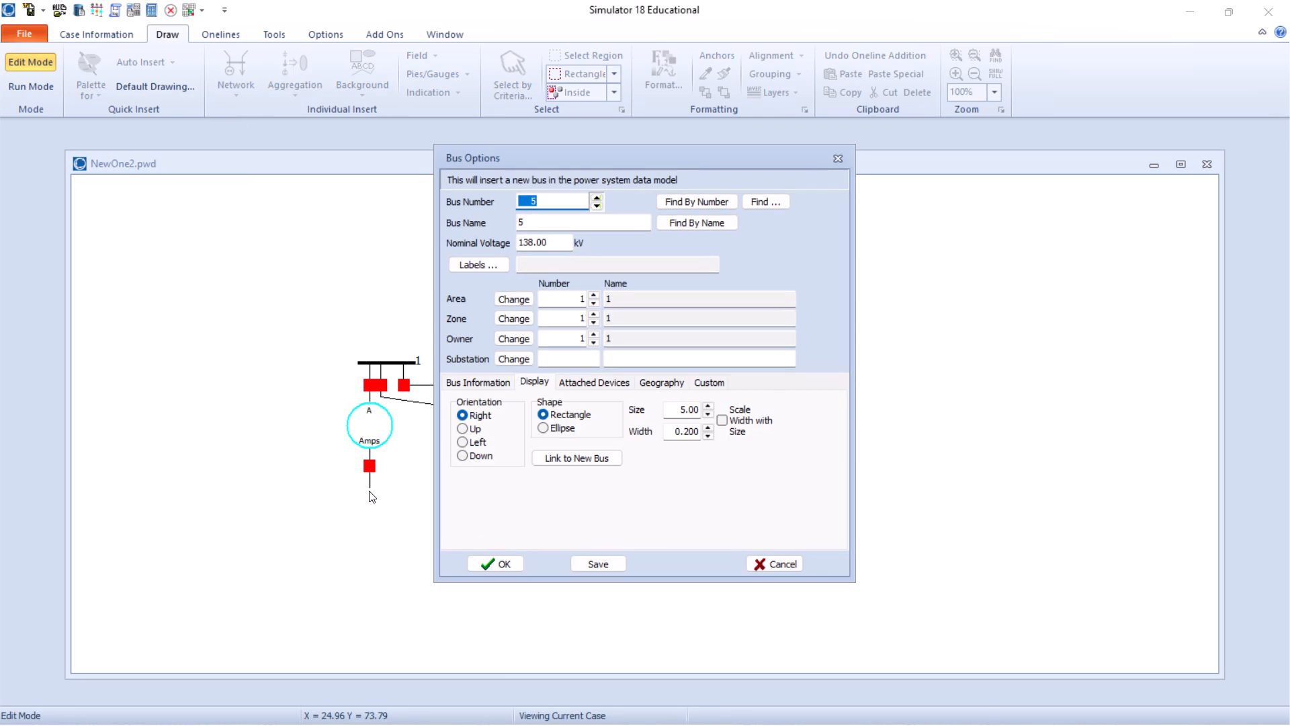
{"action": "left_click", "coordinate": [558, 202]}
{"action": "key", "text": "BackSpace"}
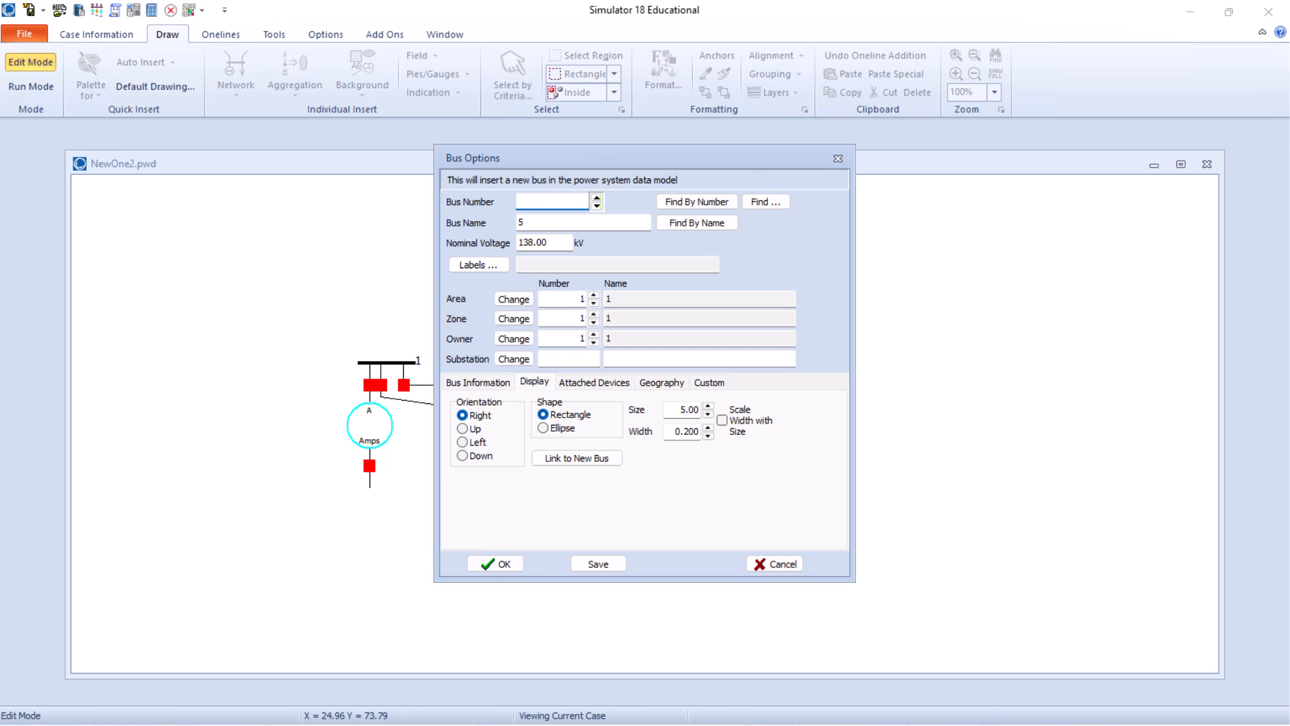
{"action": "key", "text": "4"}
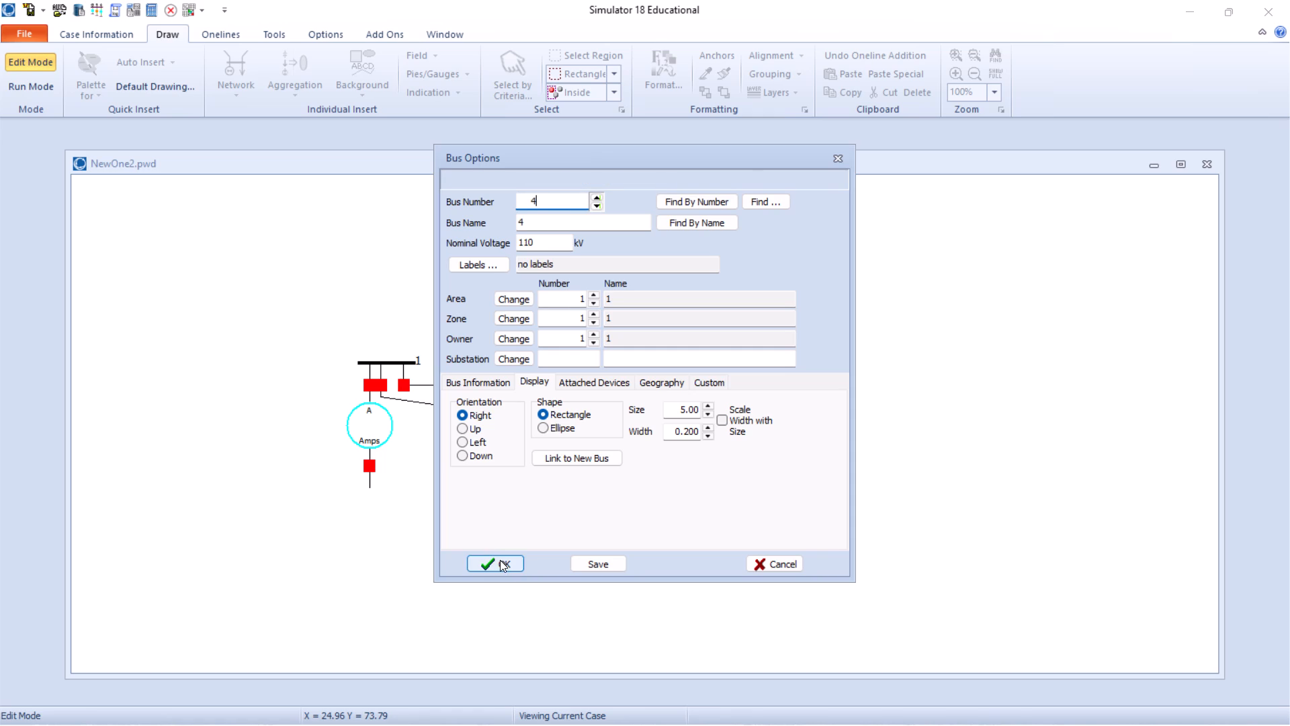
{"action": "left_click", "coordinate": [500, 560]}
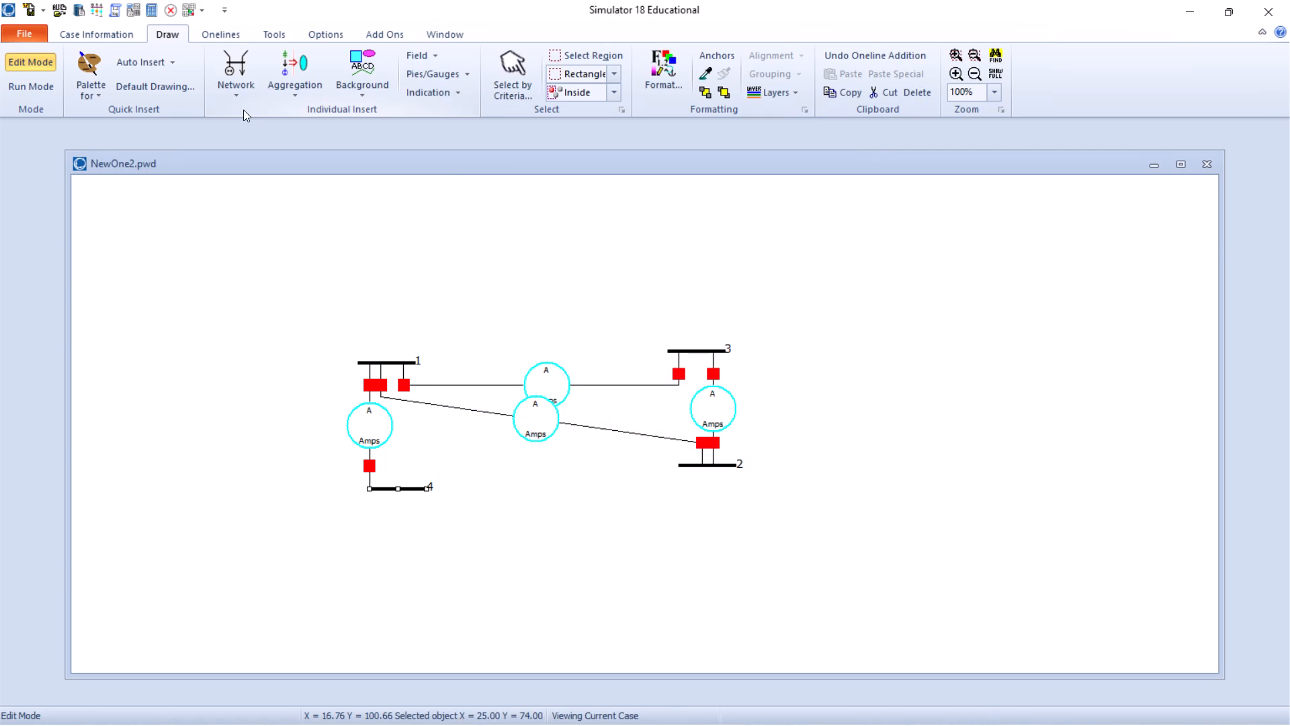
Draw a transmission line from bus 4 to bus 2, rising vertically from bus 4, running horizontally, and dropping onto bus 2's near end.
{"action": "left_click", "coordinate": [228, 78]}
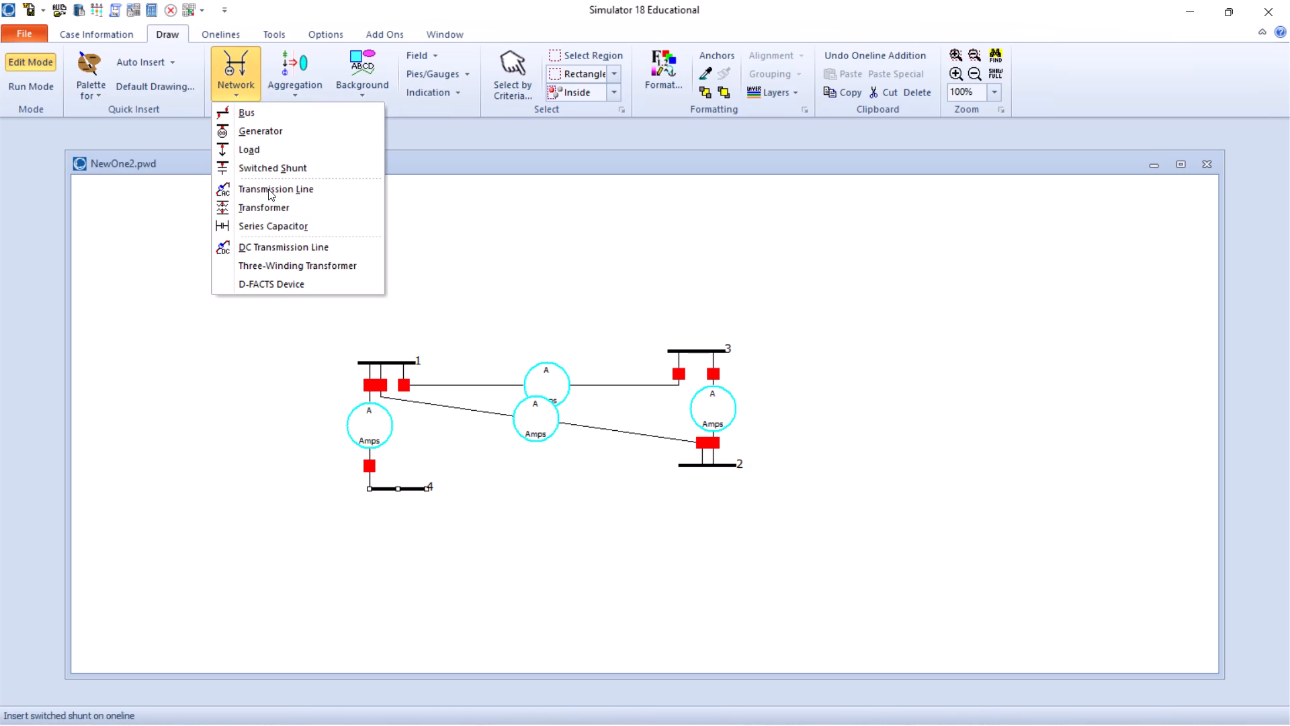
{"action": "left_click", "coordinate": [268, 189]}
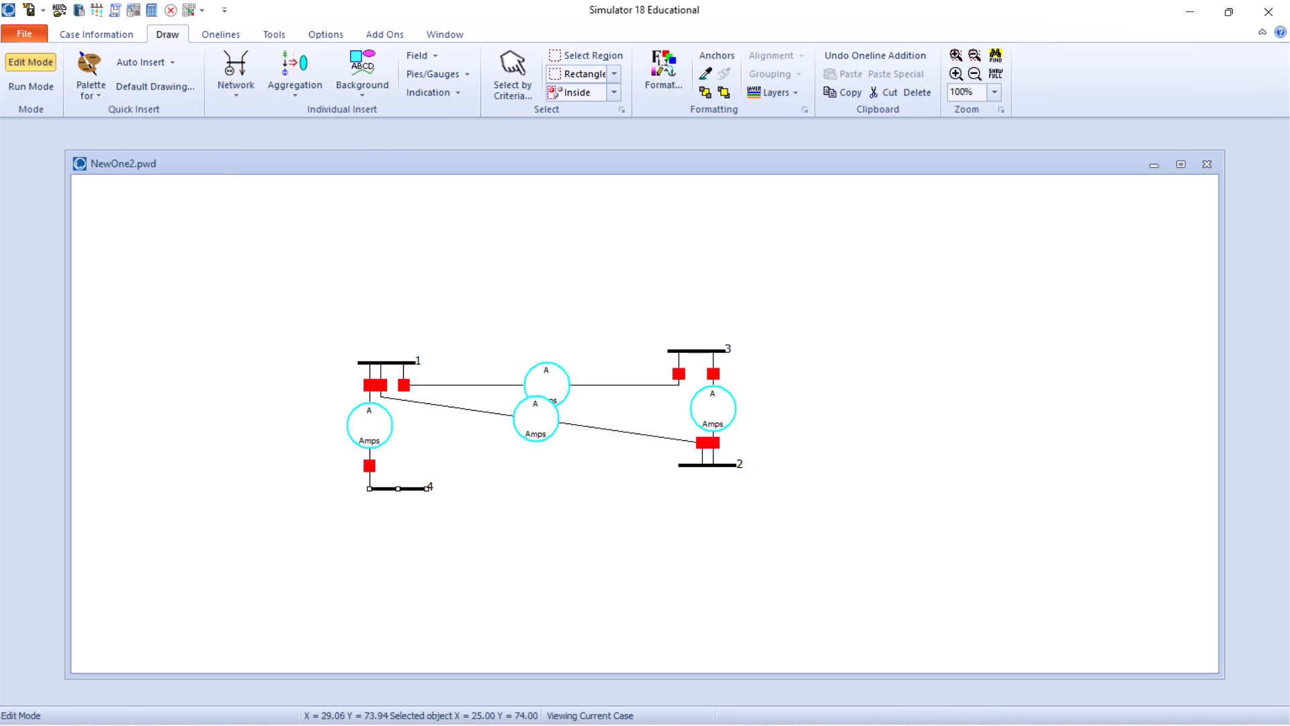
{"action": "left_click", "coordinate": [415, 486]}
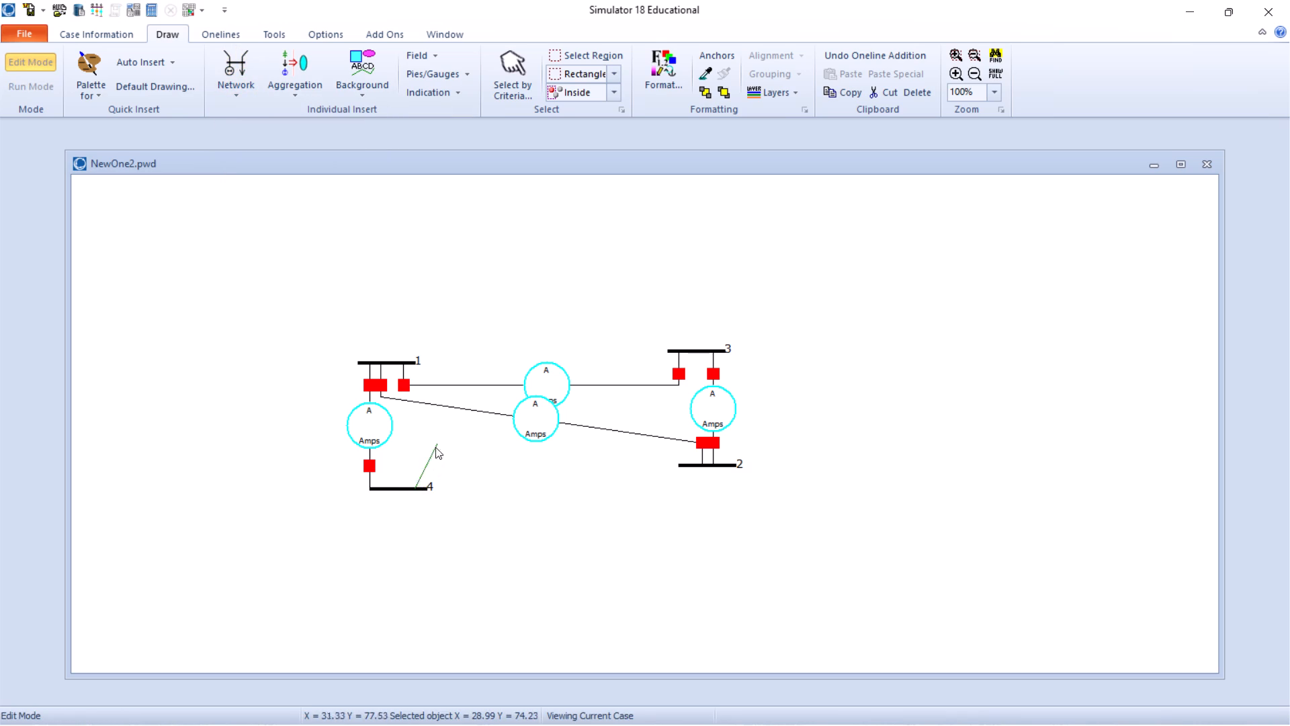
{"action": "left_click", "coordinate": [414, 454]}
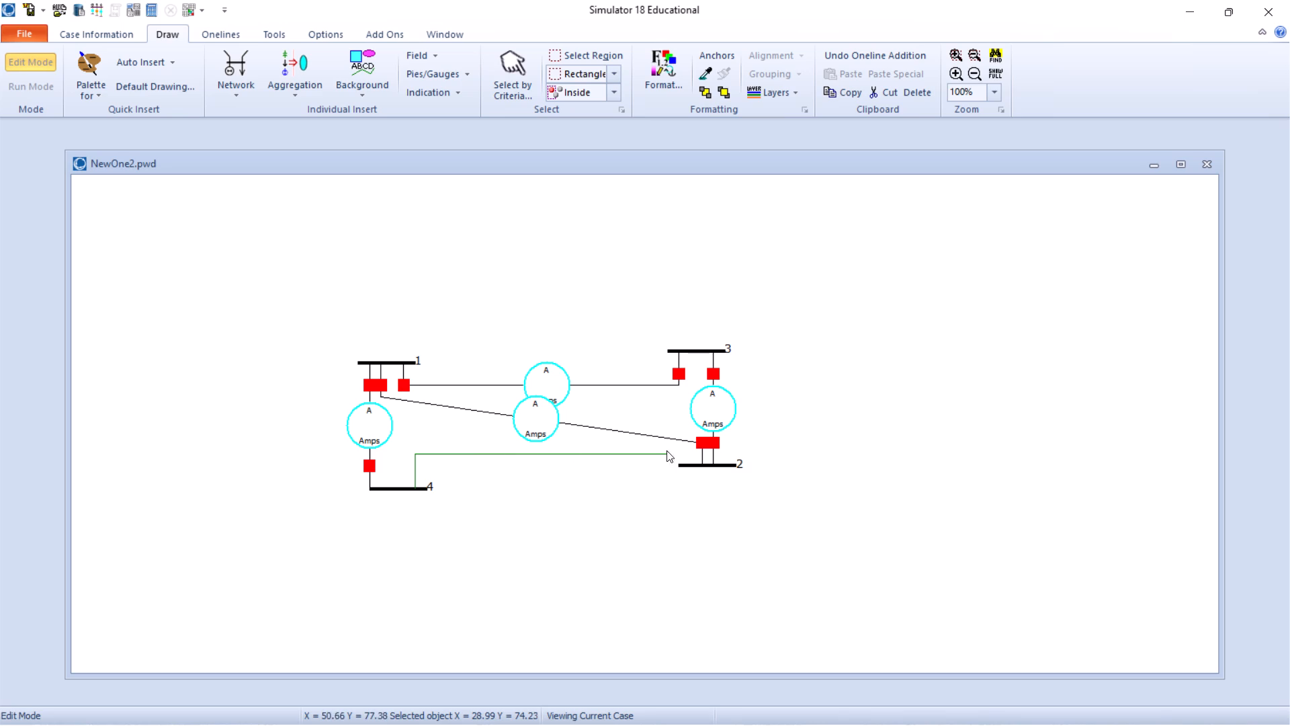
{"action": "left_click", "coordinate": [684, 450]}
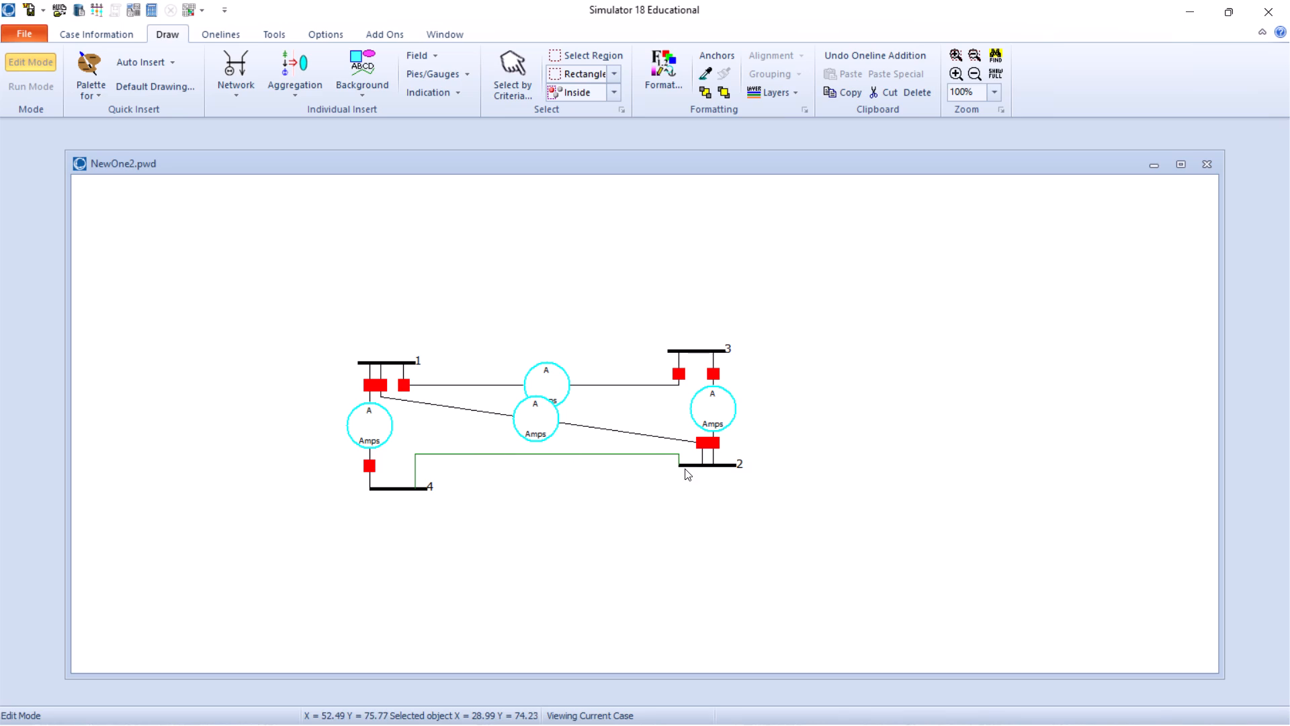
{"action": "left_click", "coordinate": [685, 469]}
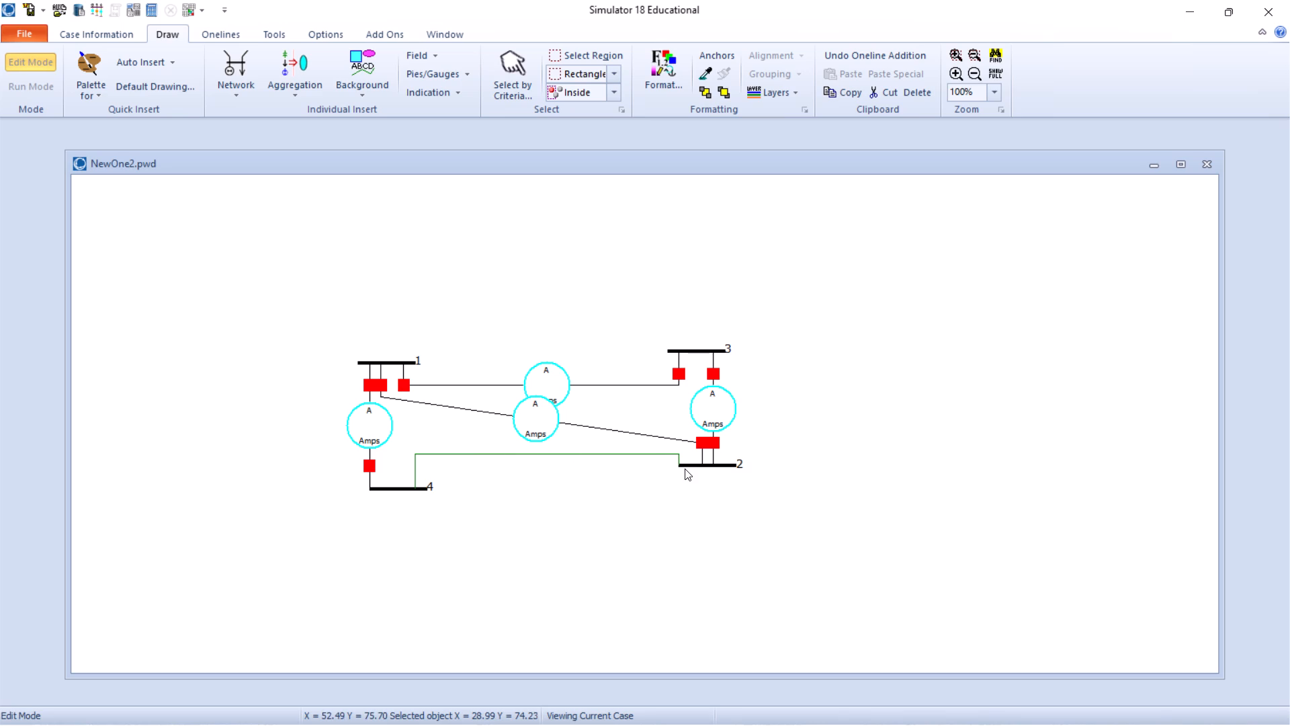
{"action": "double_click", "coordinate": [679, 465]}
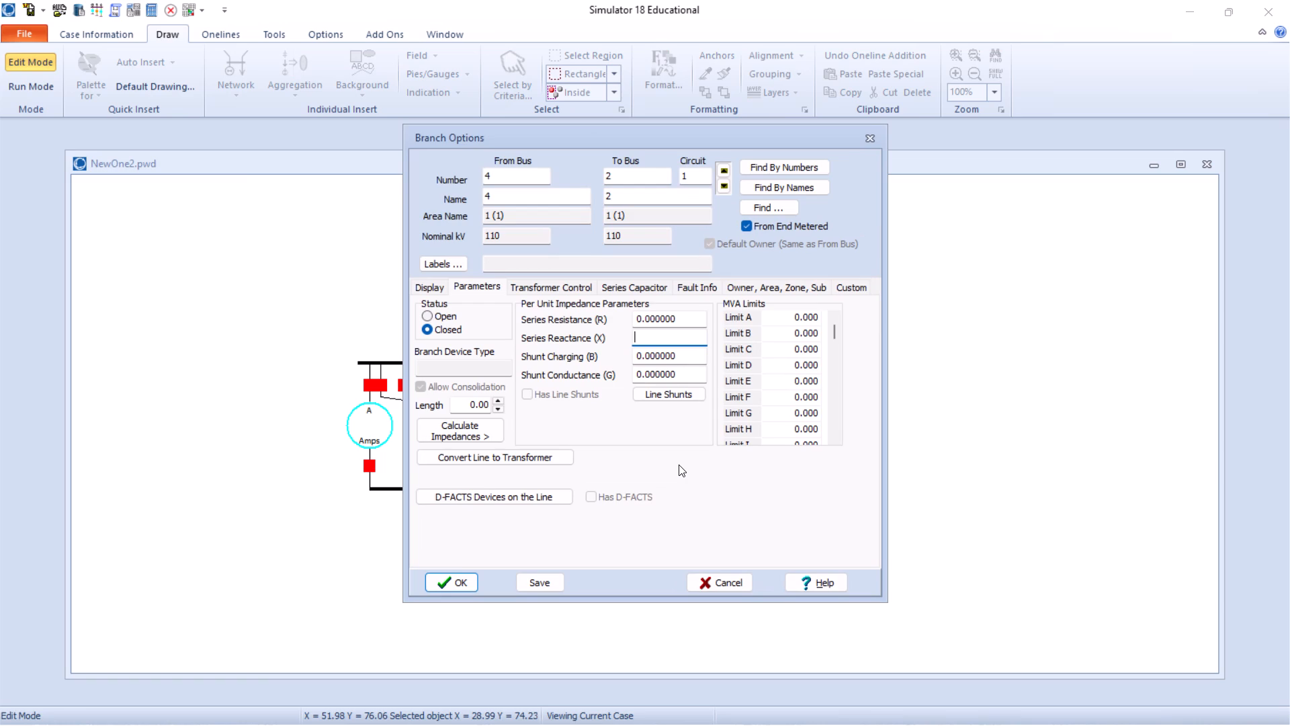
Set the per-unit series reactance (X) of the line between buses 4 and 2 to 0.10.
{"action": "type", "text": "0.10"}
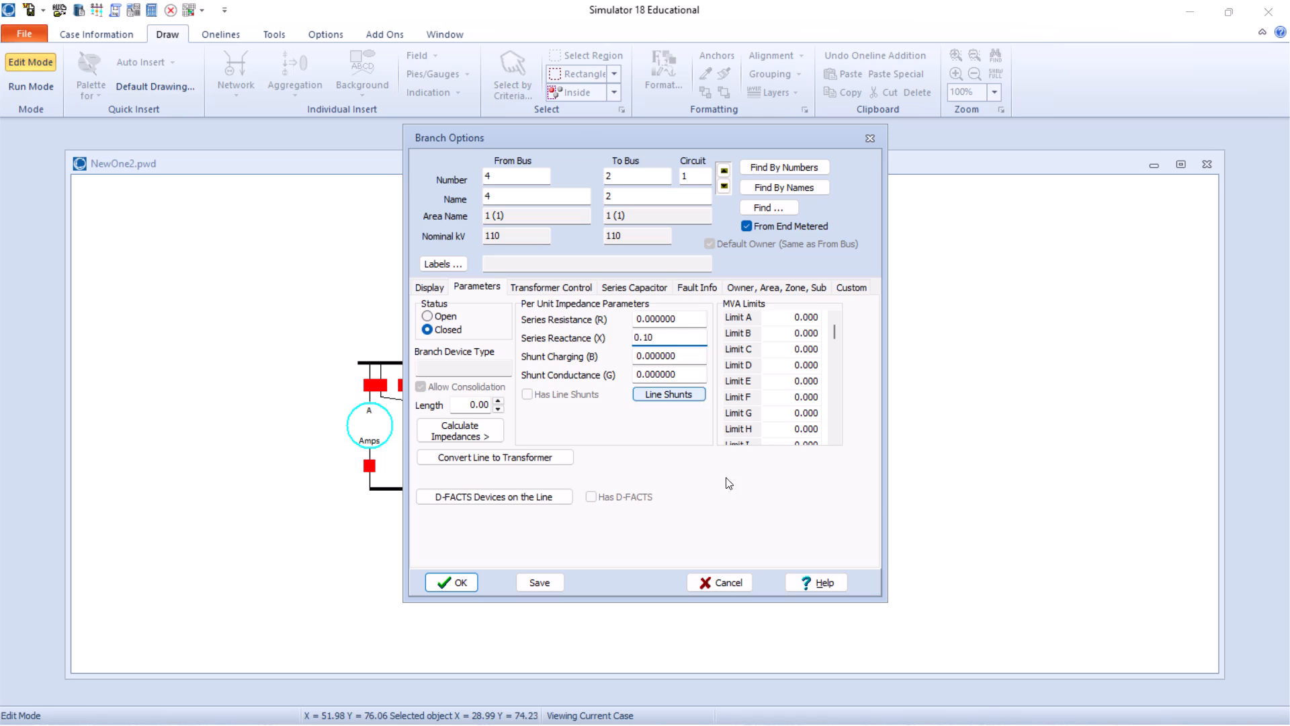
{"action": "left_click", "coordinate": [455, 579]}
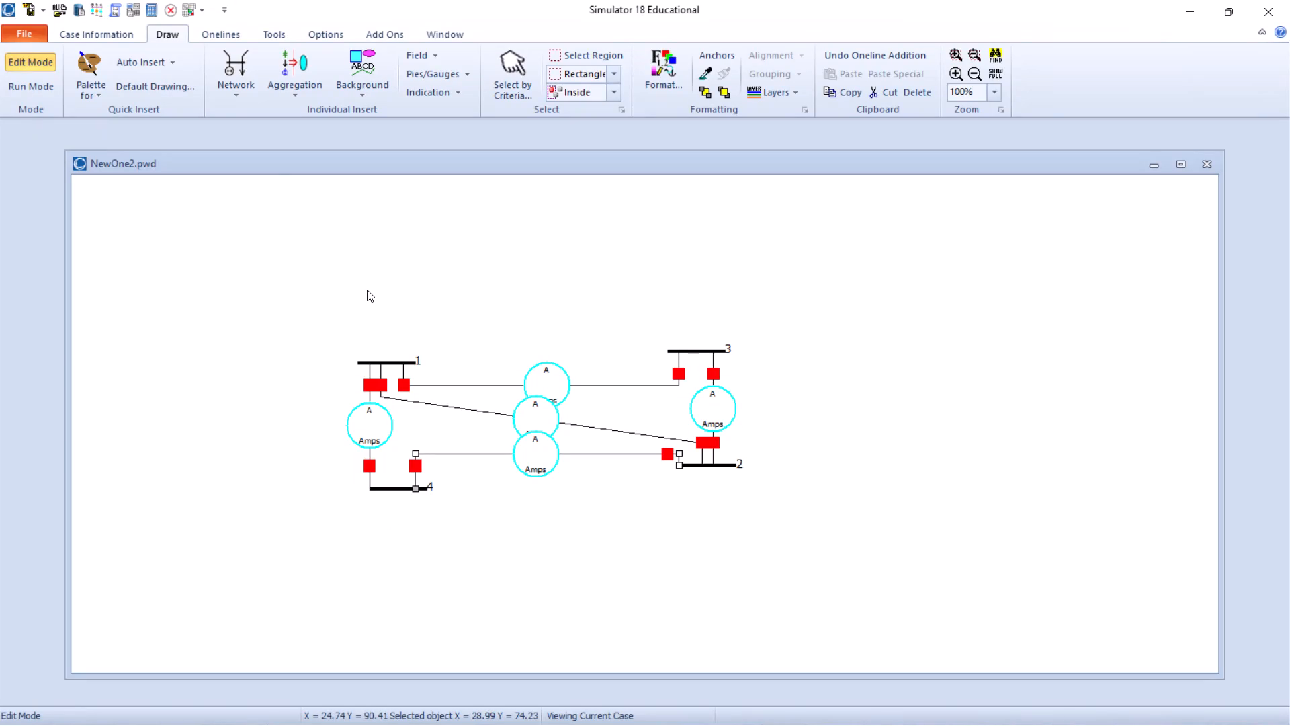
Insert a generator on bus 1.
{"action": "left_click", "coordinate": [232, 87]}
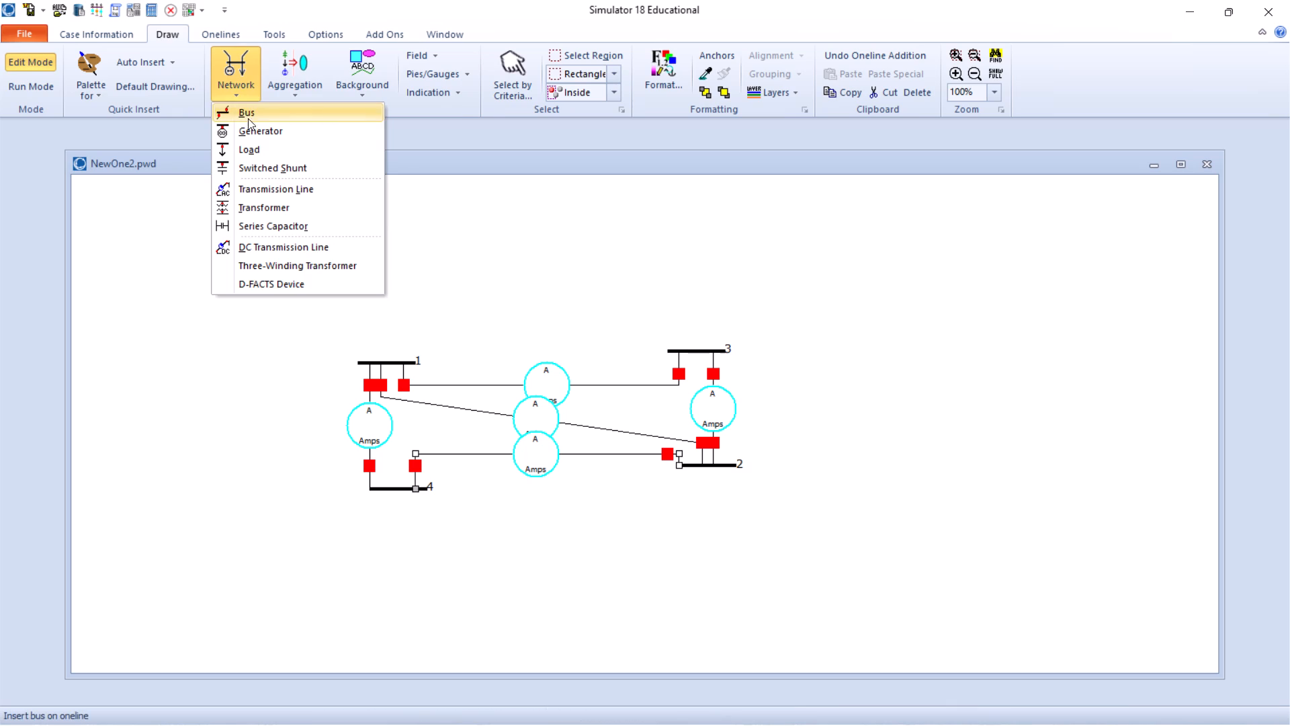
{"action": "left_click", "coordinate": [251, 129]}
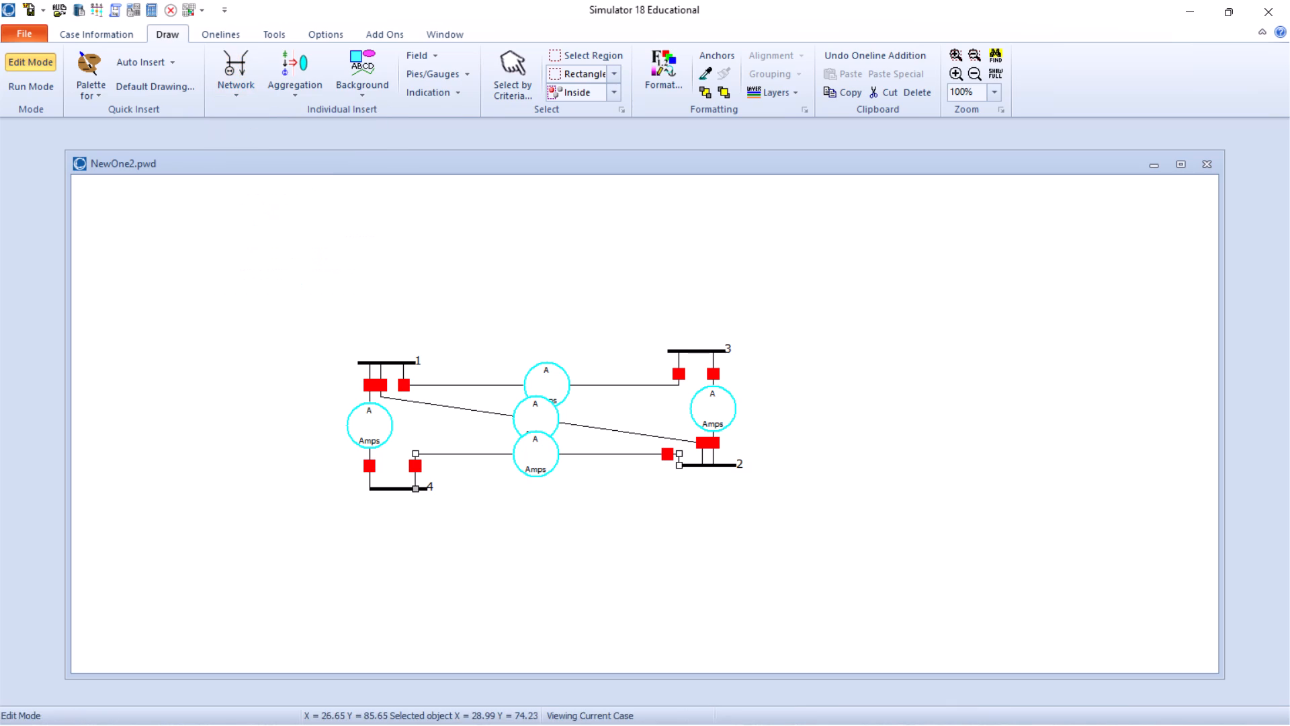
{"action": "left_click", "coordinate": [384, 362]}
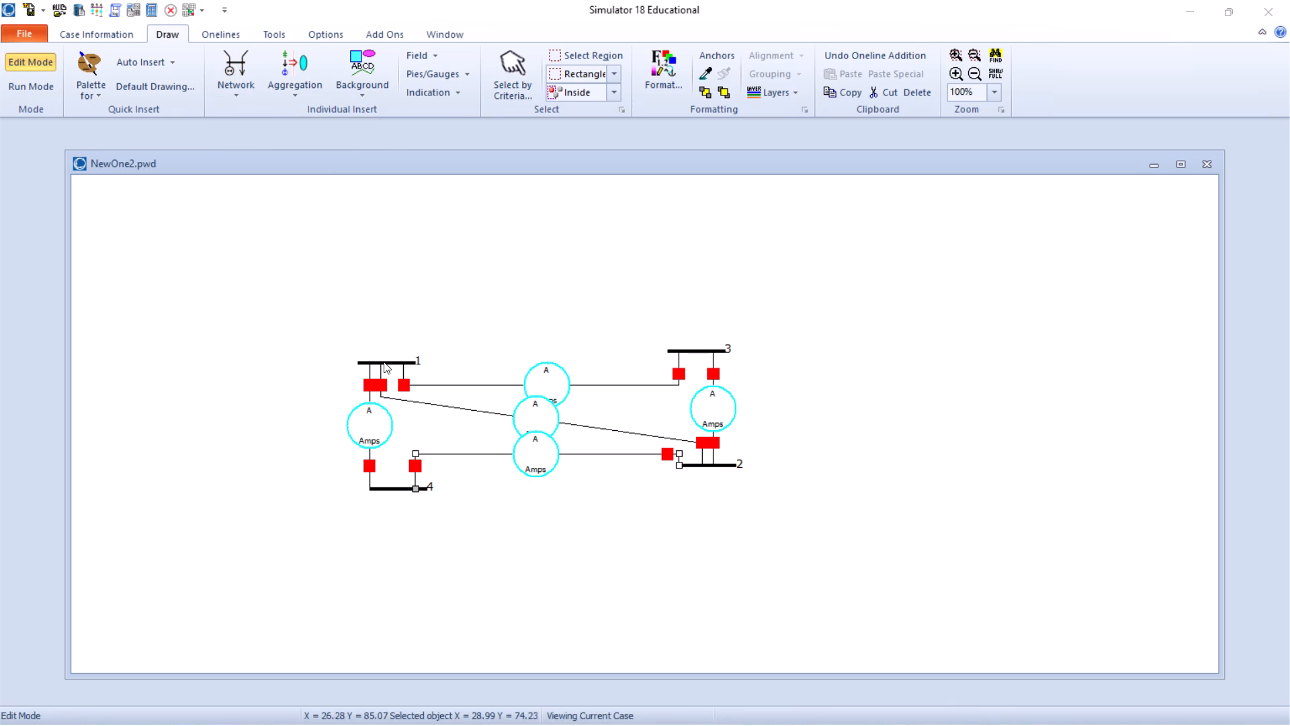
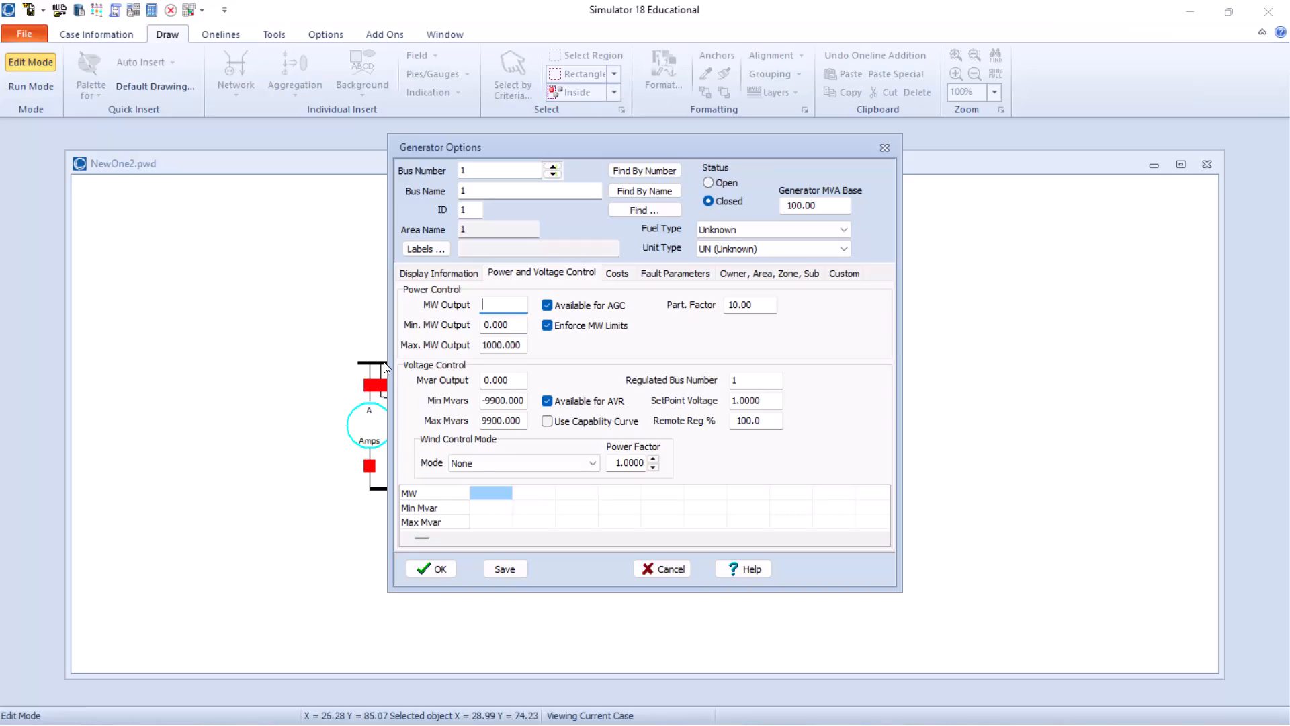
Open the bus 1 generator's fault parameters and go to its positive-sequence internal reactance (X) for editing.
{"action": "left_click", "coordinate": [652, 273]}
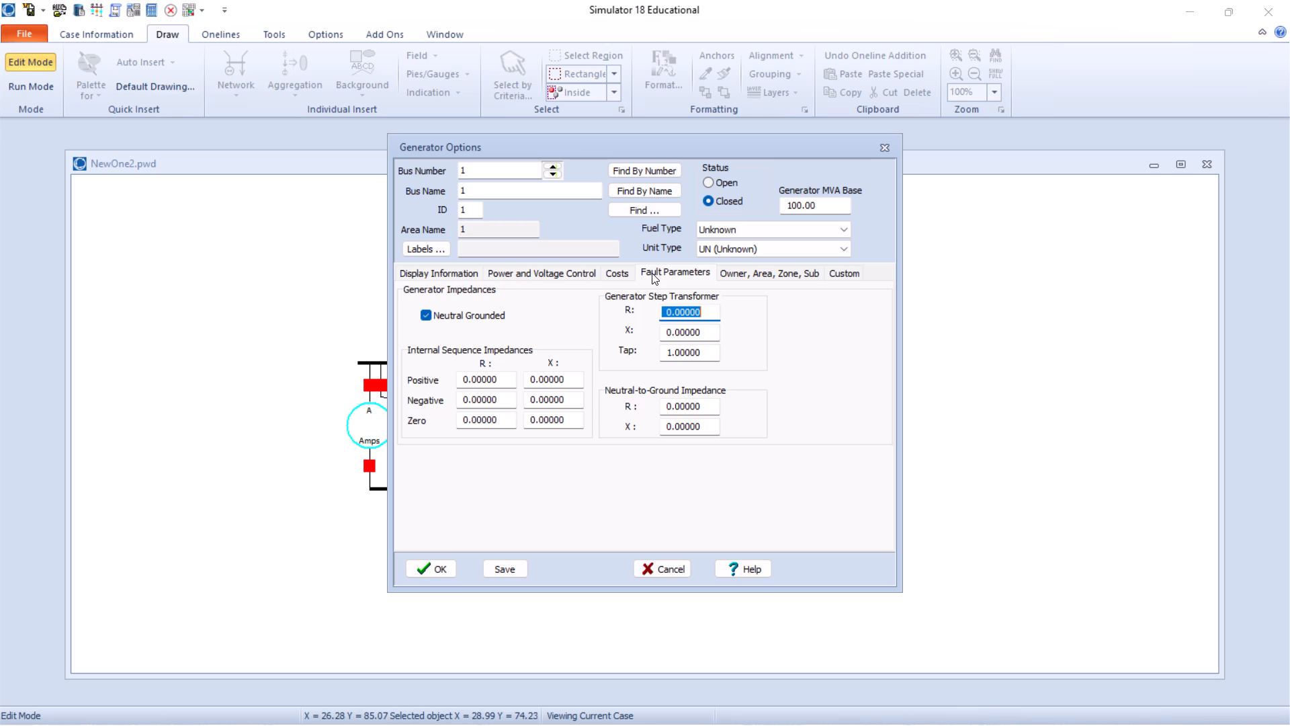
{"action": "left_click_drag", "start_coordinate": [652, 273], "coordinate": [546, 385]}
{"action": "left_click_drag", "start_coordinate": [546, 385], "coordinate": [533, 380]}
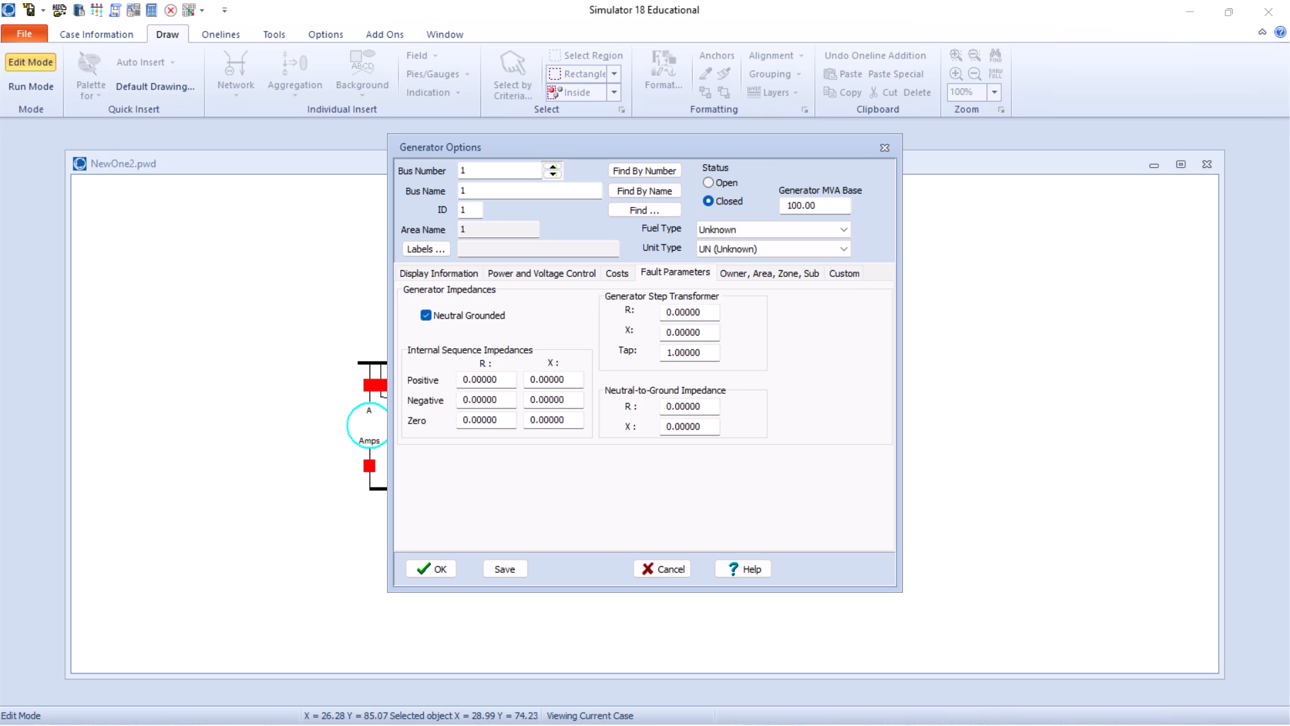
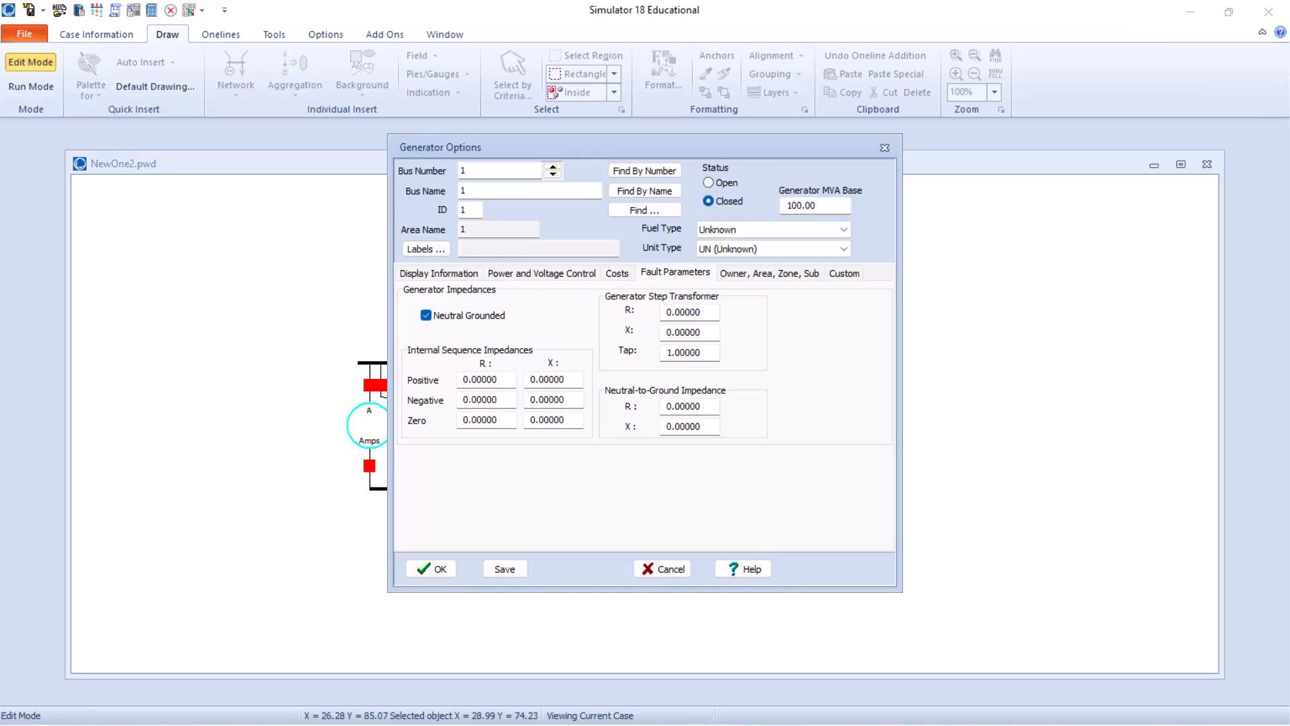
Set the step transformer reactance X of the bus 1 generator to 0.08.
{"action": "left_click", "coordinate": [699, 329]}
{"action": "key", "text": "BackSpace"}
{"action": "key", "text": "BackSpace"}
{"action": "key", "text": "BackSpace"}
{"action": "key", "text": "BackSpace"}
{"action": "key", "text": "8"}
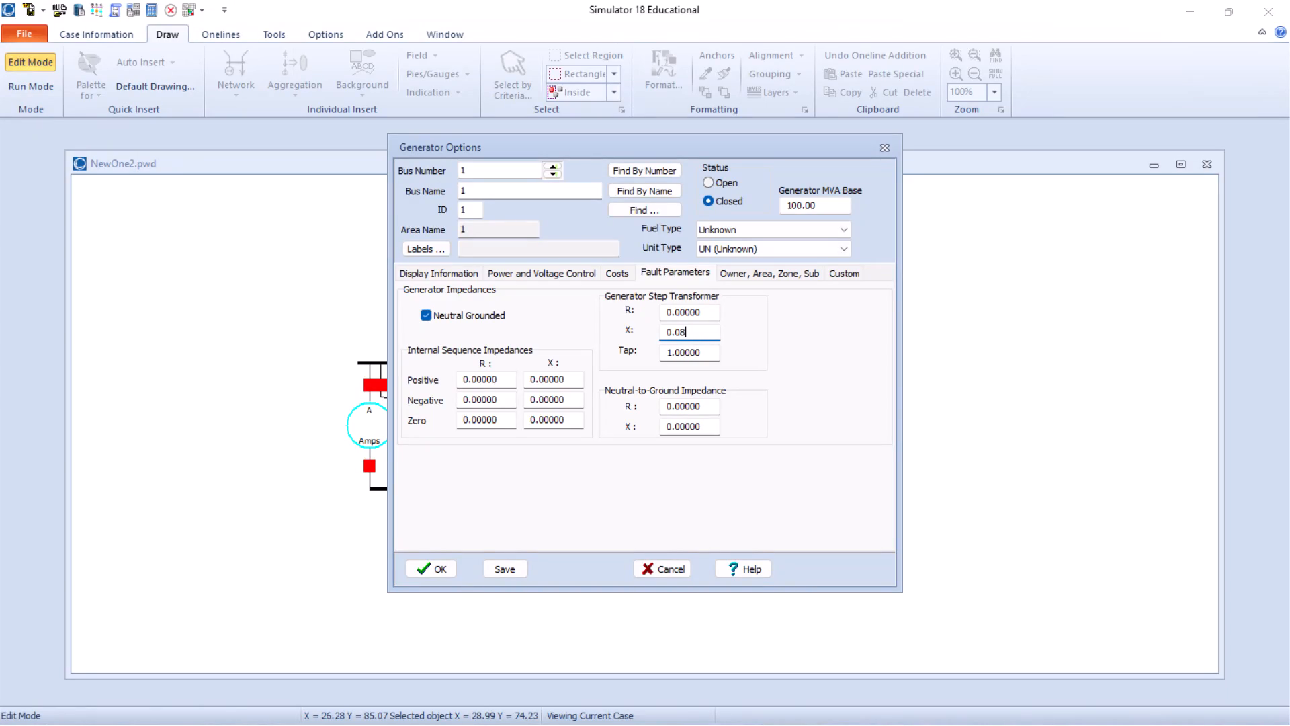
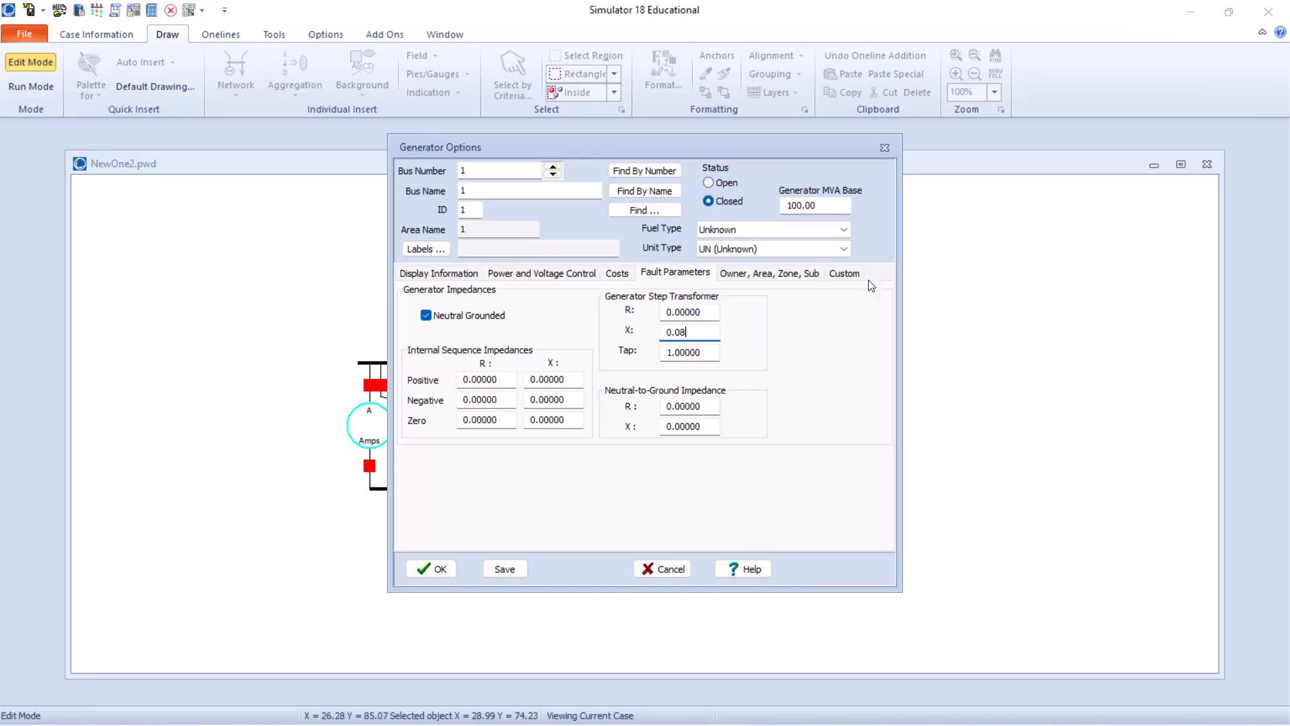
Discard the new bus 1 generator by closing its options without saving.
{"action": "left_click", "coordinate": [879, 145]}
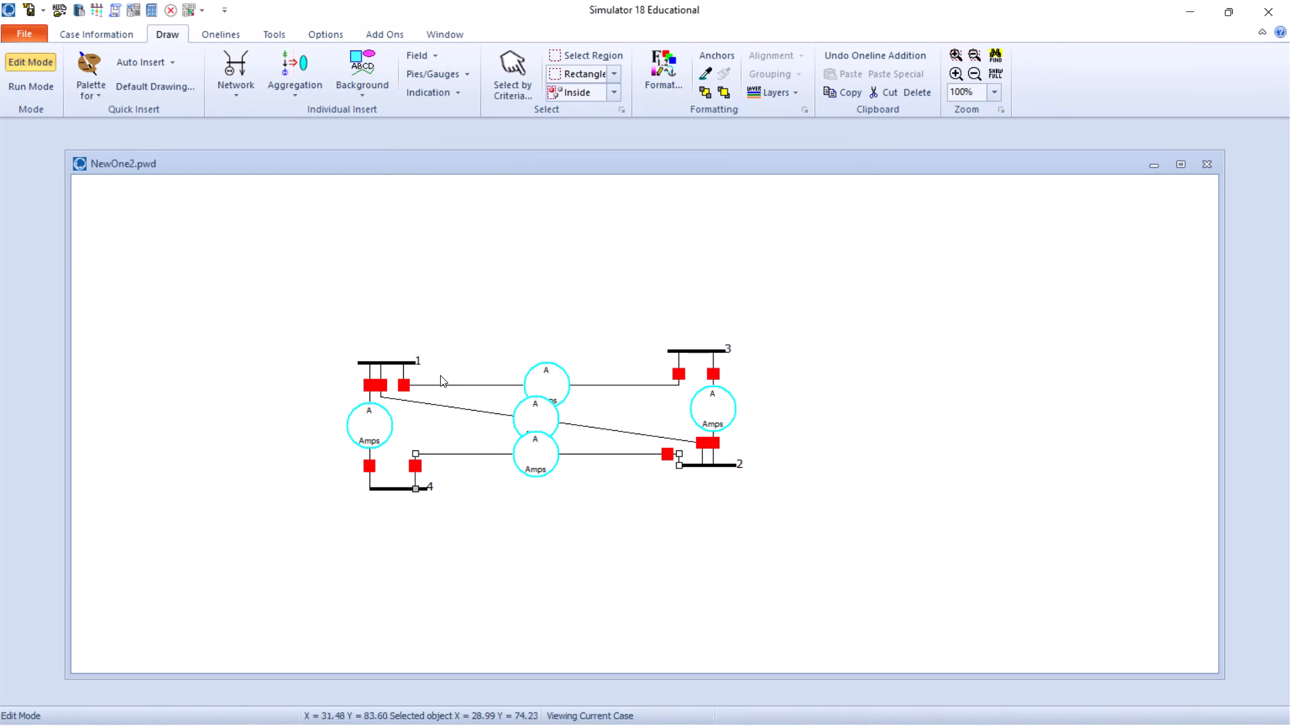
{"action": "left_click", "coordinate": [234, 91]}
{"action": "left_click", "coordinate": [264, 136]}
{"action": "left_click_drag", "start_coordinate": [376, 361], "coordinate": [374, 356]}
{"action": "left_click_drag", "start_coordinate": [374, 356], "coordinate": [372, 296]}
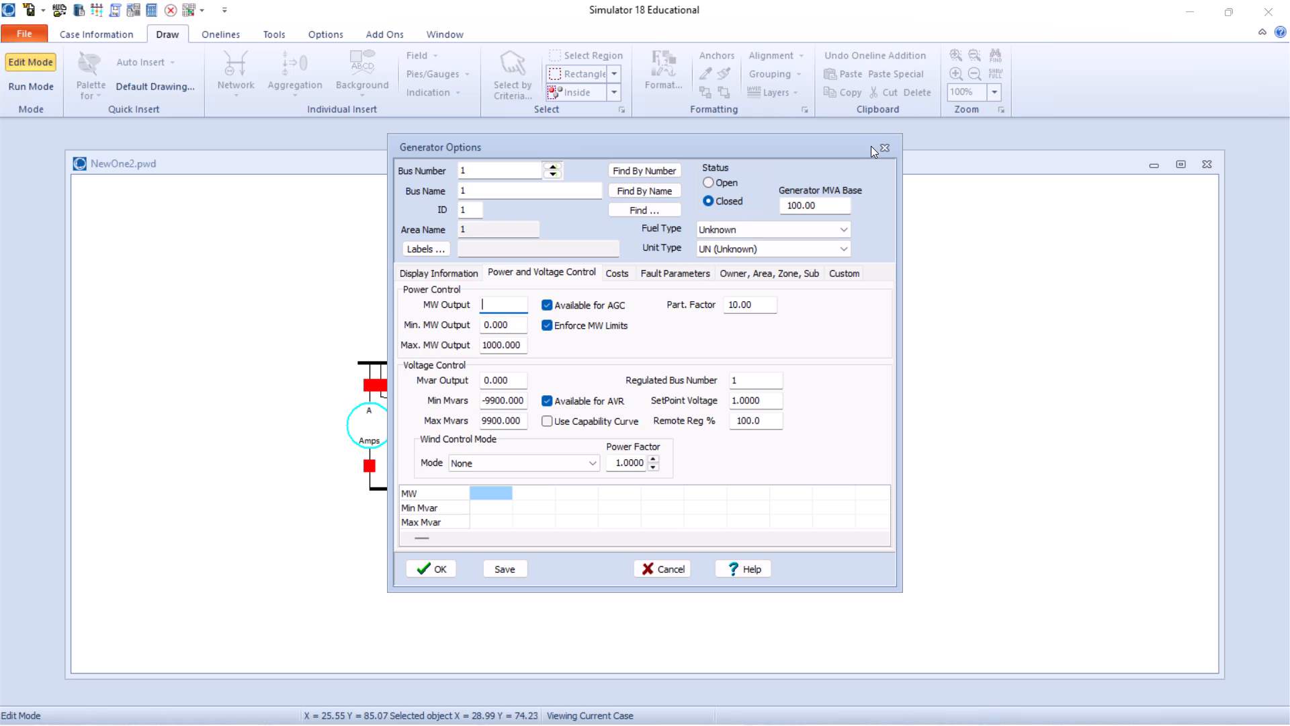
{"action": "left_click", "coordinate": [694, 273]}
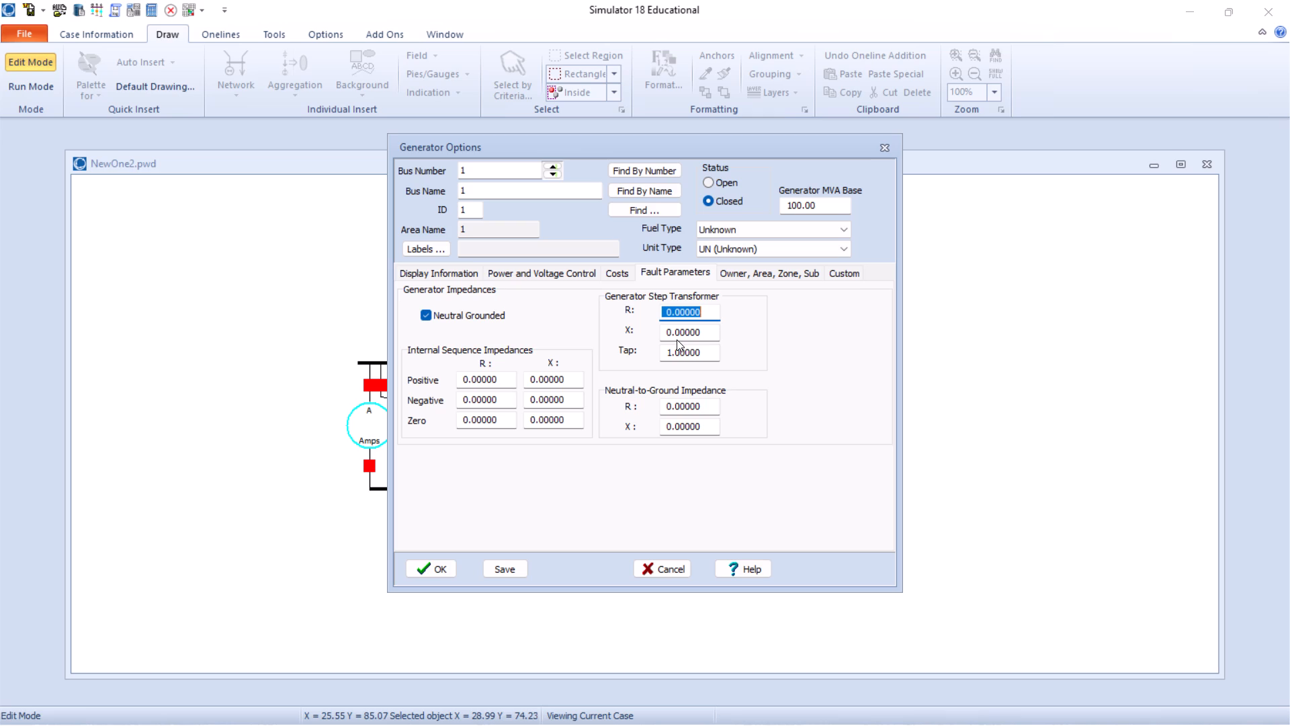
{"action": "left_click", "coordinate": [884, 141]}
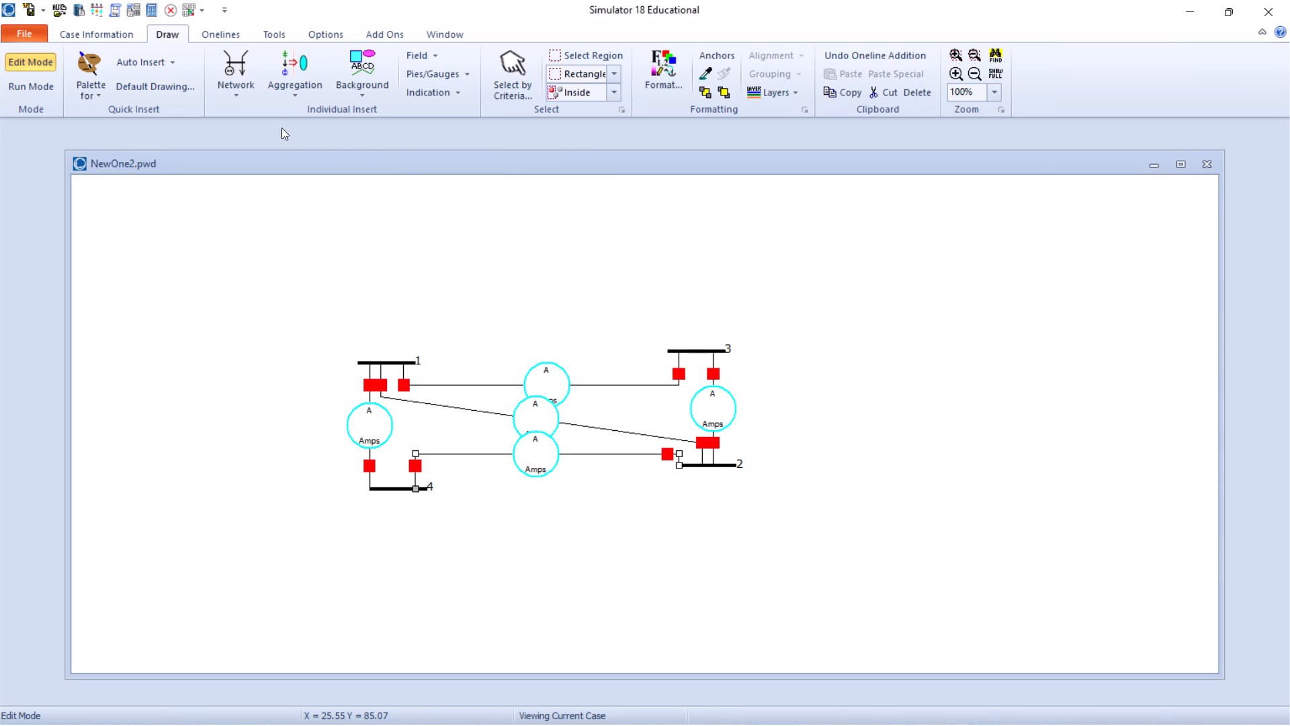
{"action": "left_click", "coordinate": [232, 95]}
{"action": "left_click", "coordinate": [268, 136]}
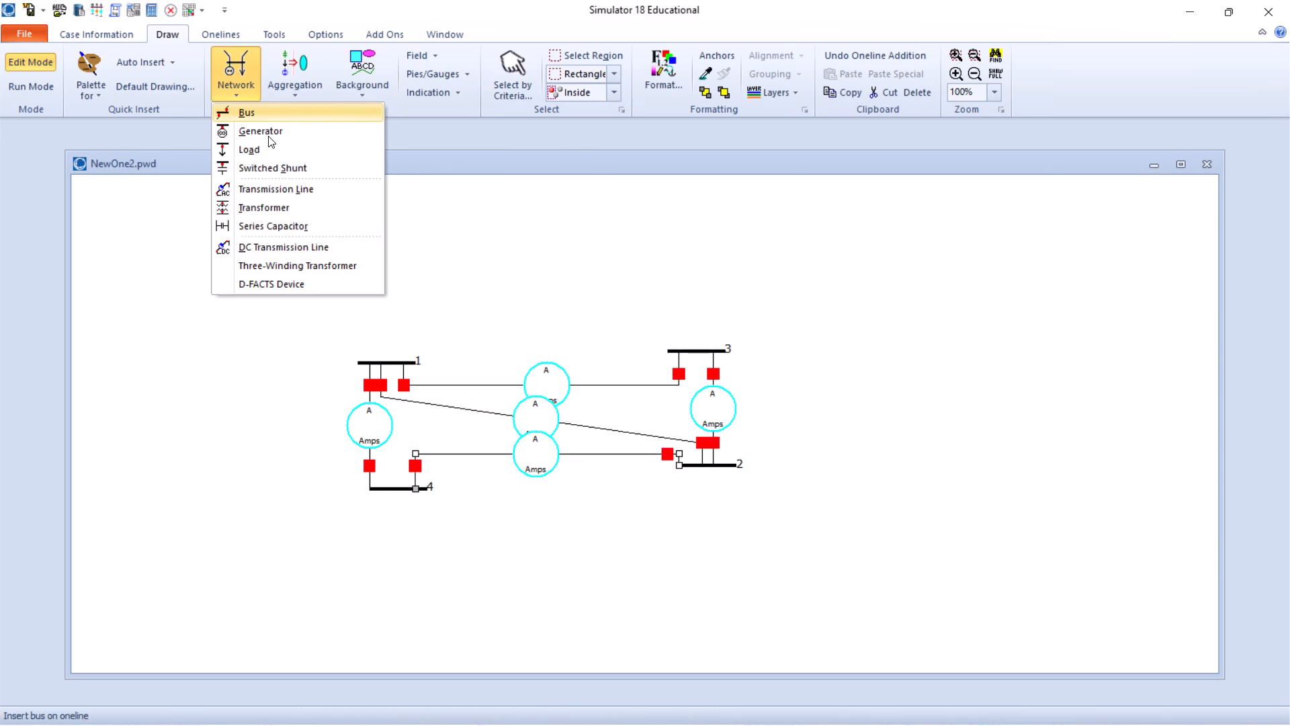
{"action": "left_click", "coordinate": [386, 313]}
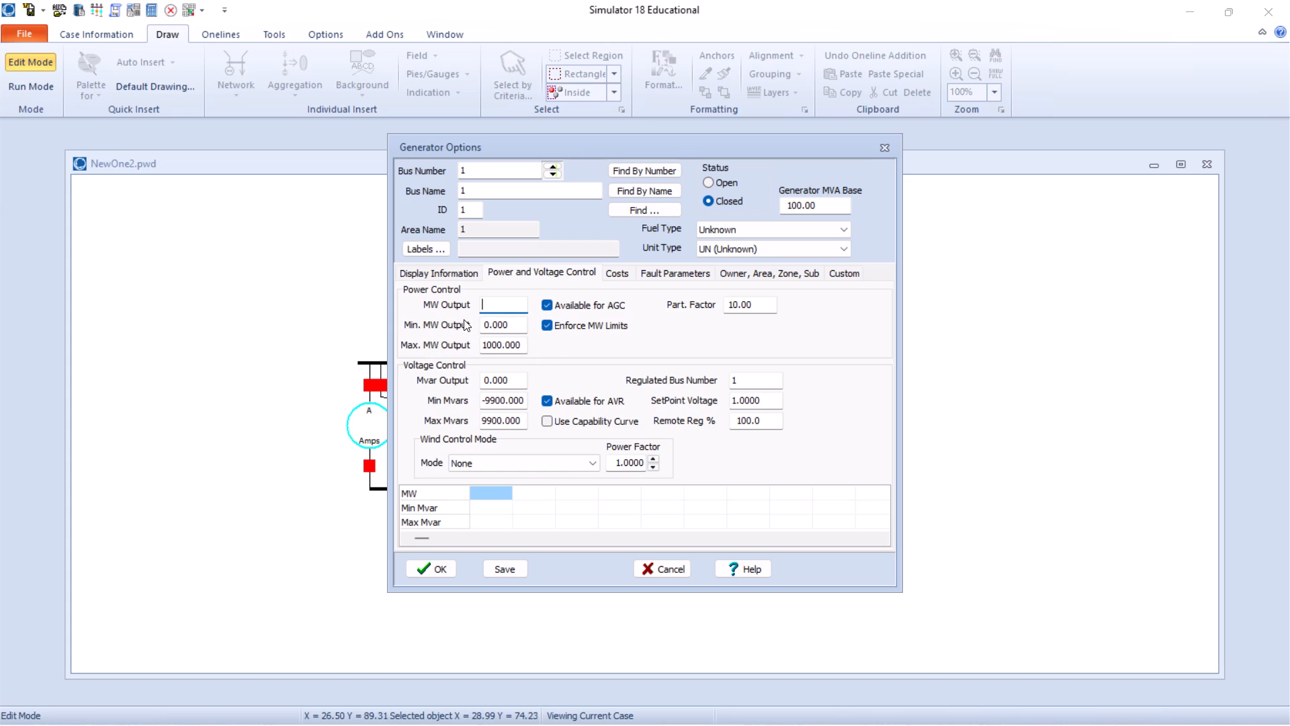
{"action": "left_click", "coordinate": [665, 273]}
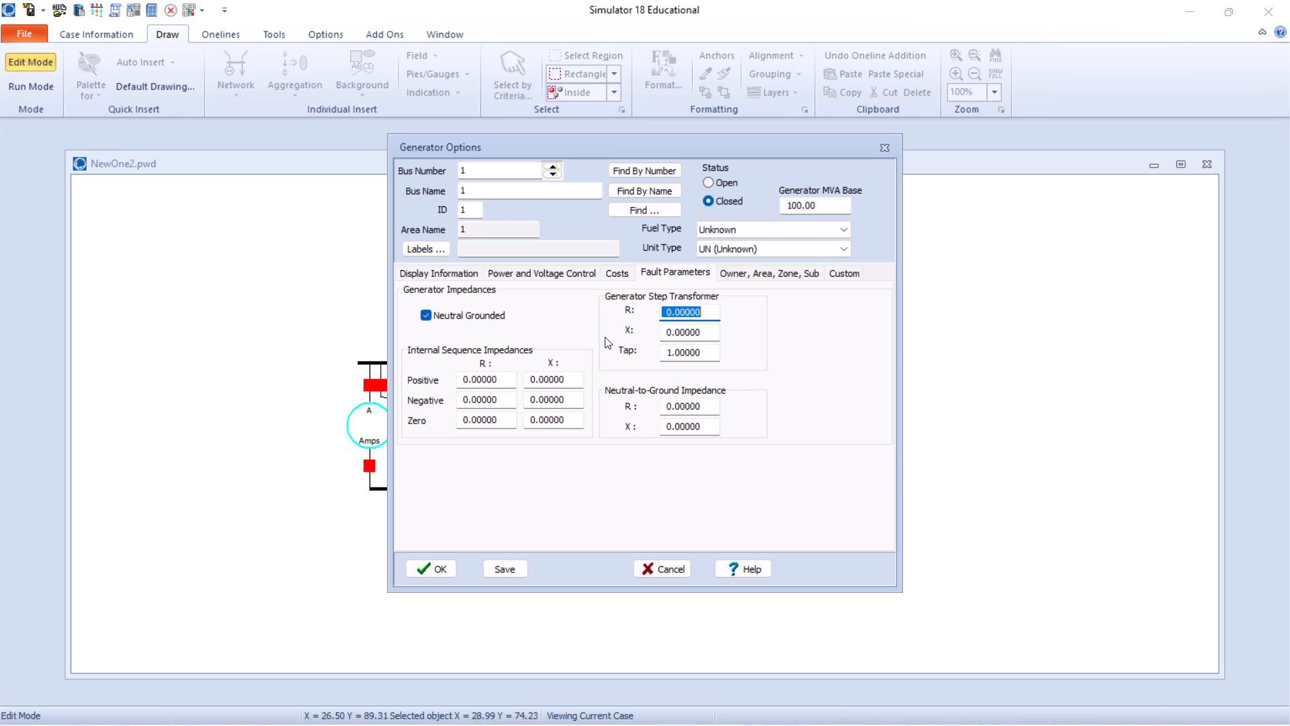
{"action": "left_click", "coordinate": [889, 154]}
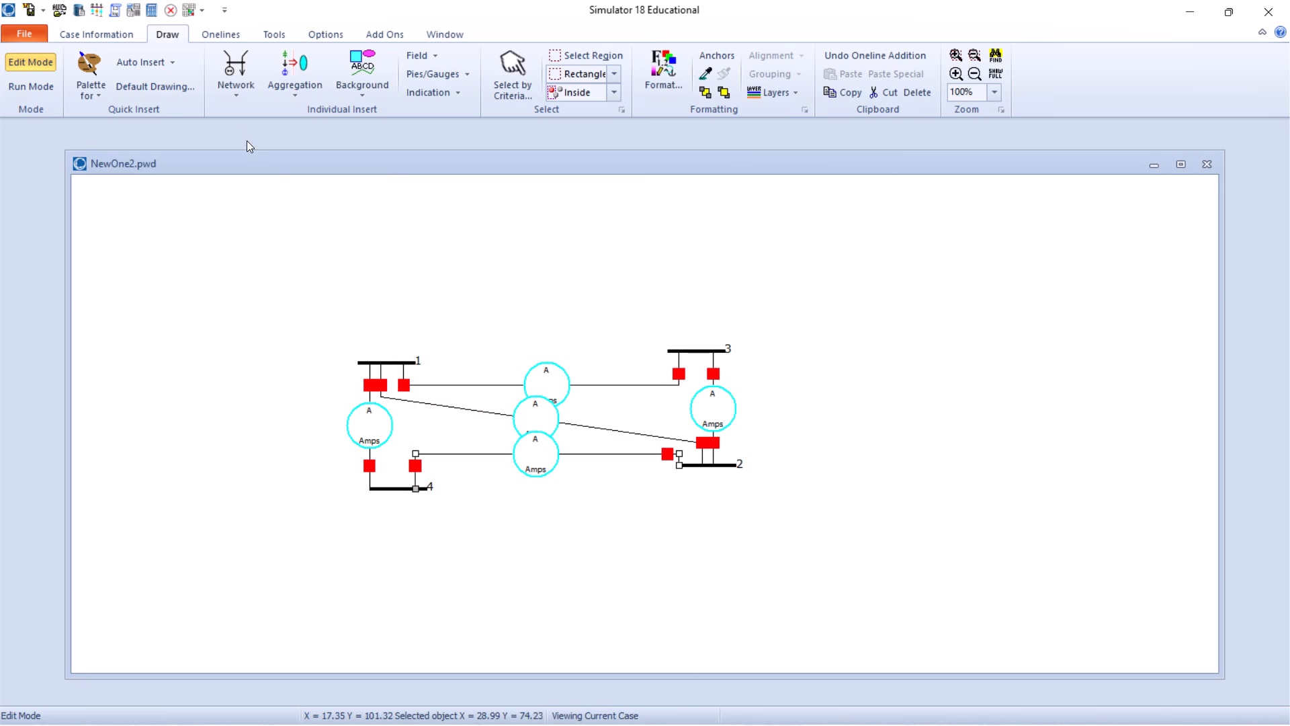
Insert a generator on bus 1 and open its fault parameters.
{"action": "left_click", "coordinate": [230, 94]}
{"action": "left_click", "coordinate": [255, 126]}
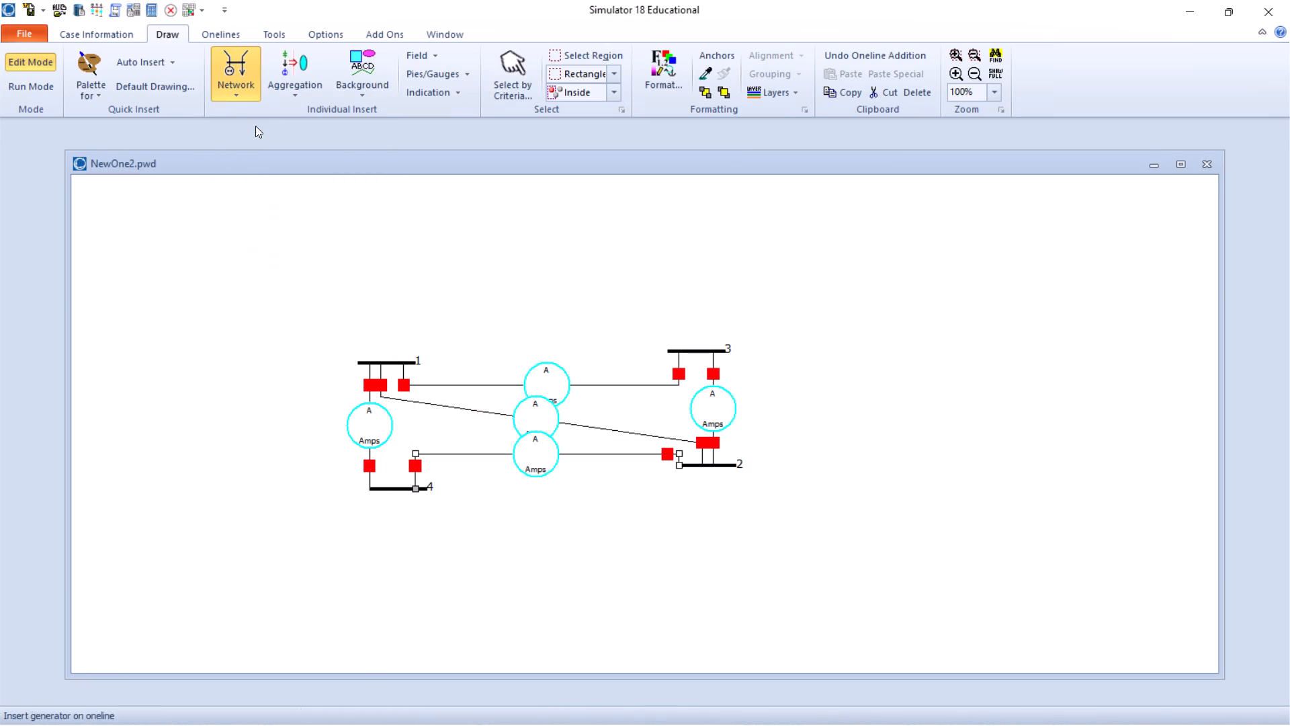
{"action": "left_click", "coordinate": [376, 363]}
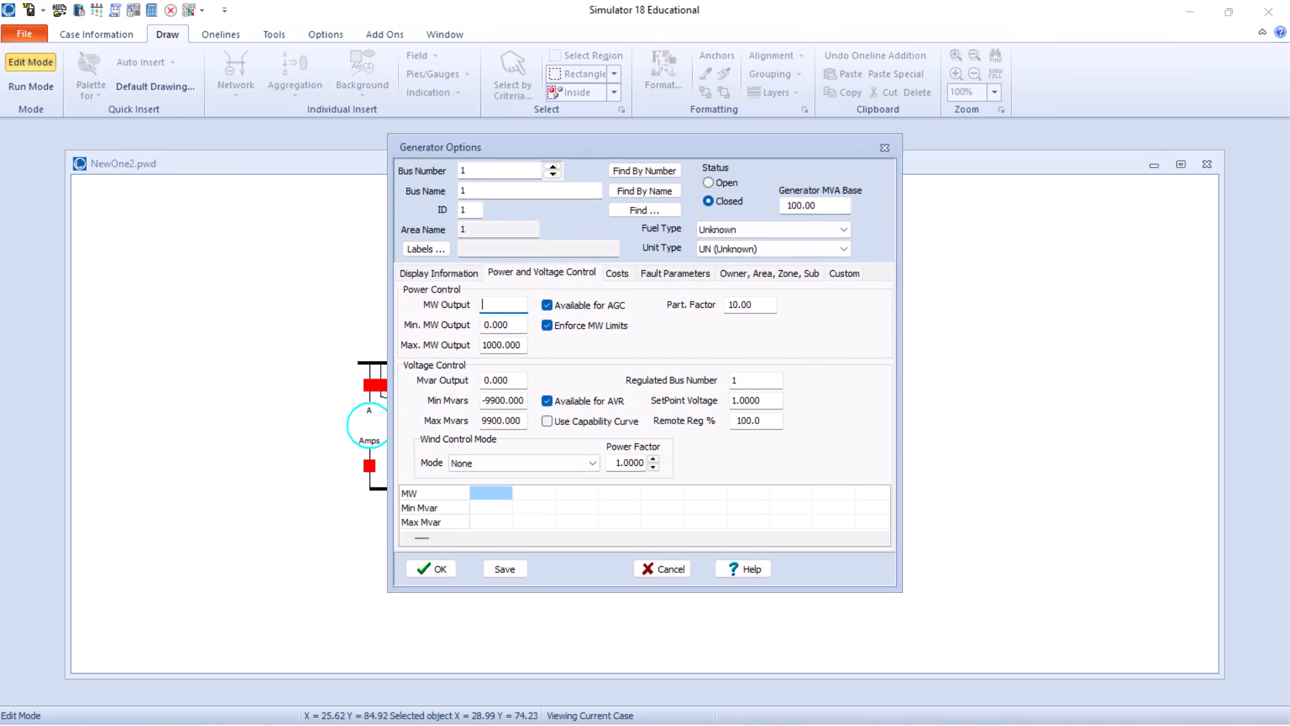
{"action": "left_click", "coordinate": [659, 274]}
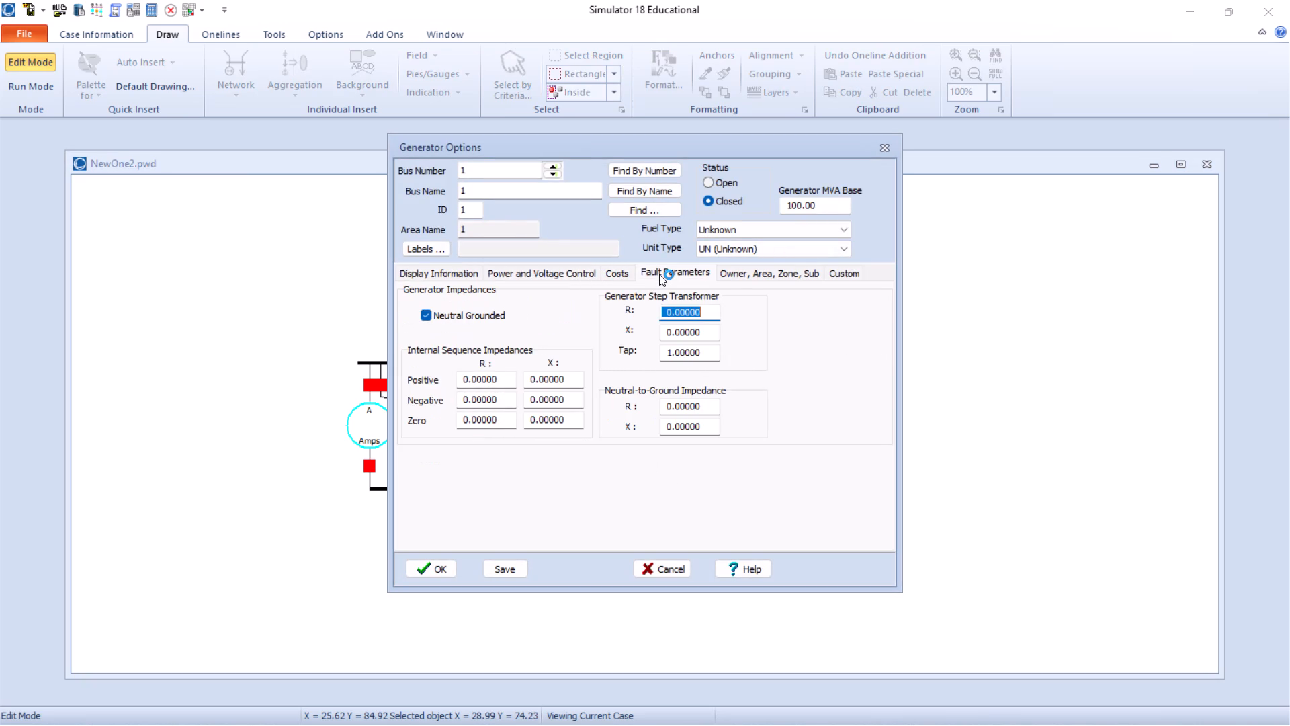
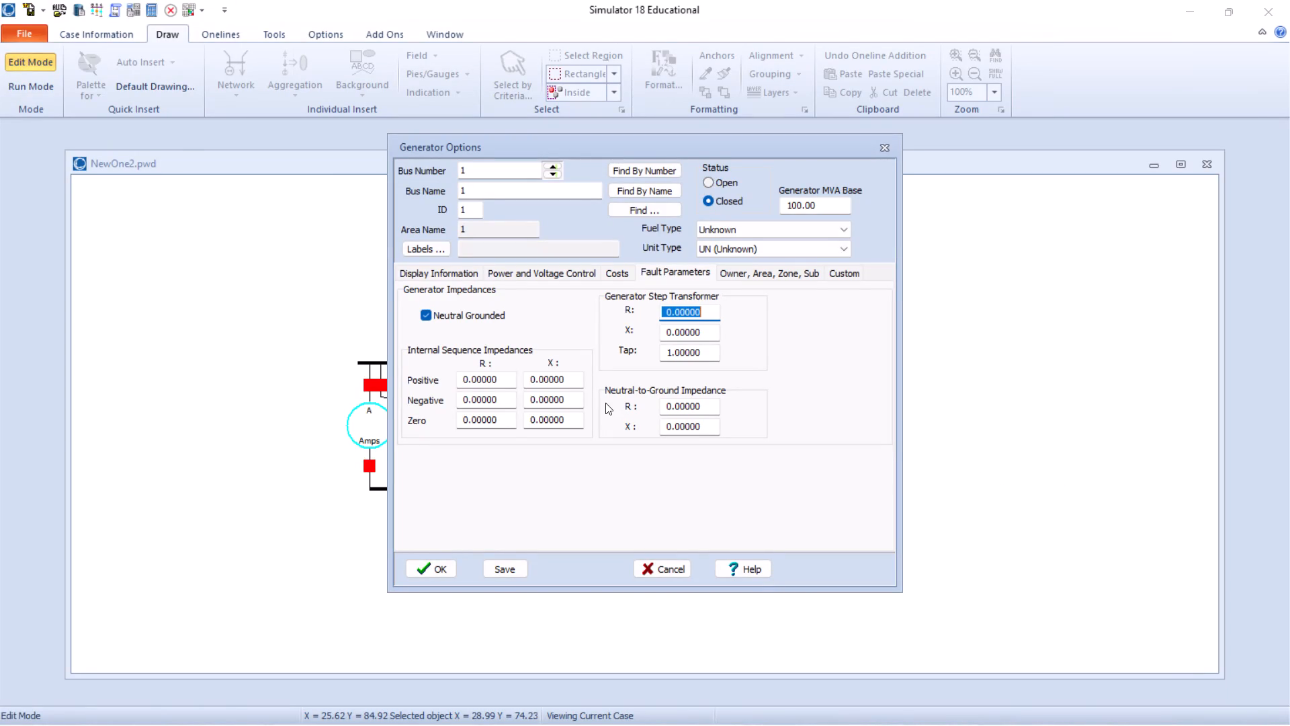
Set the bus 1 generator's positive-sequence internal reactance X to 0.08.
{"action": "left_click", "coordinate": [558, 373]}
{"action": "key", "text": "BackSpace"}
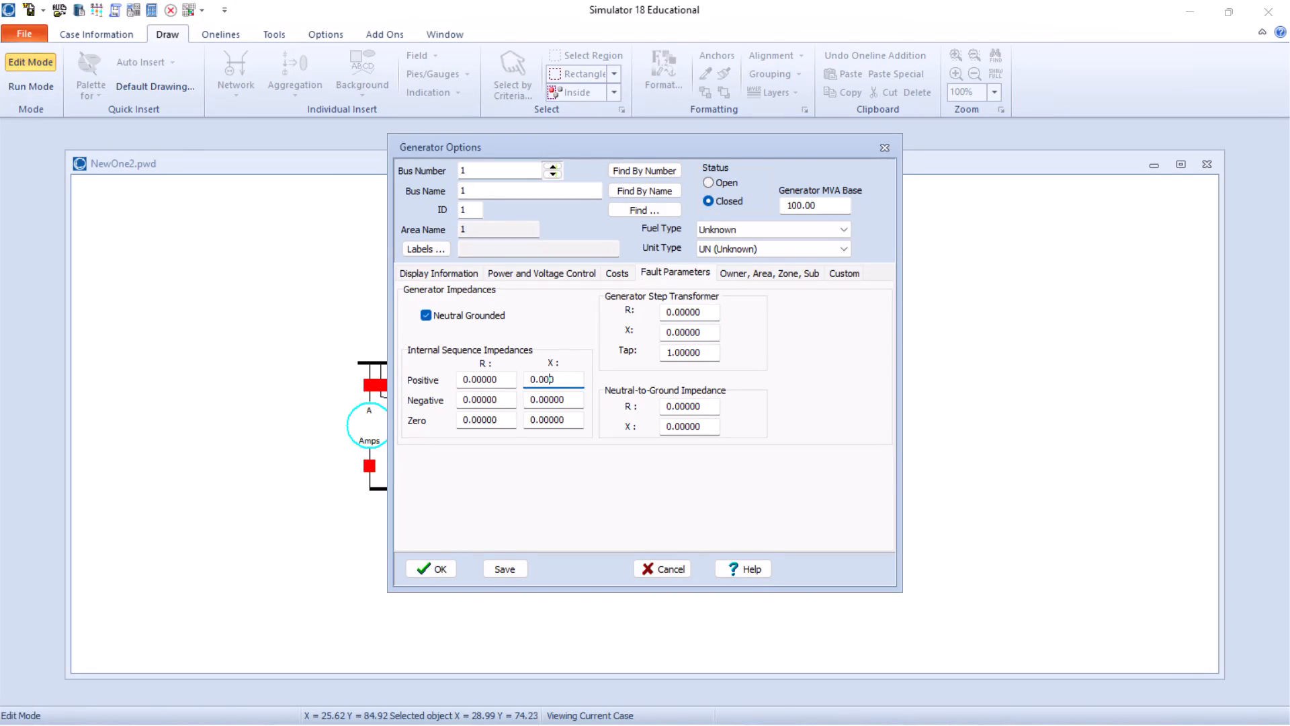
{"action": "key", "text": "BackSpace"}
{"action": "key", "text": "BackSpace"}
{"action": "key", "text": "BackSpace"}
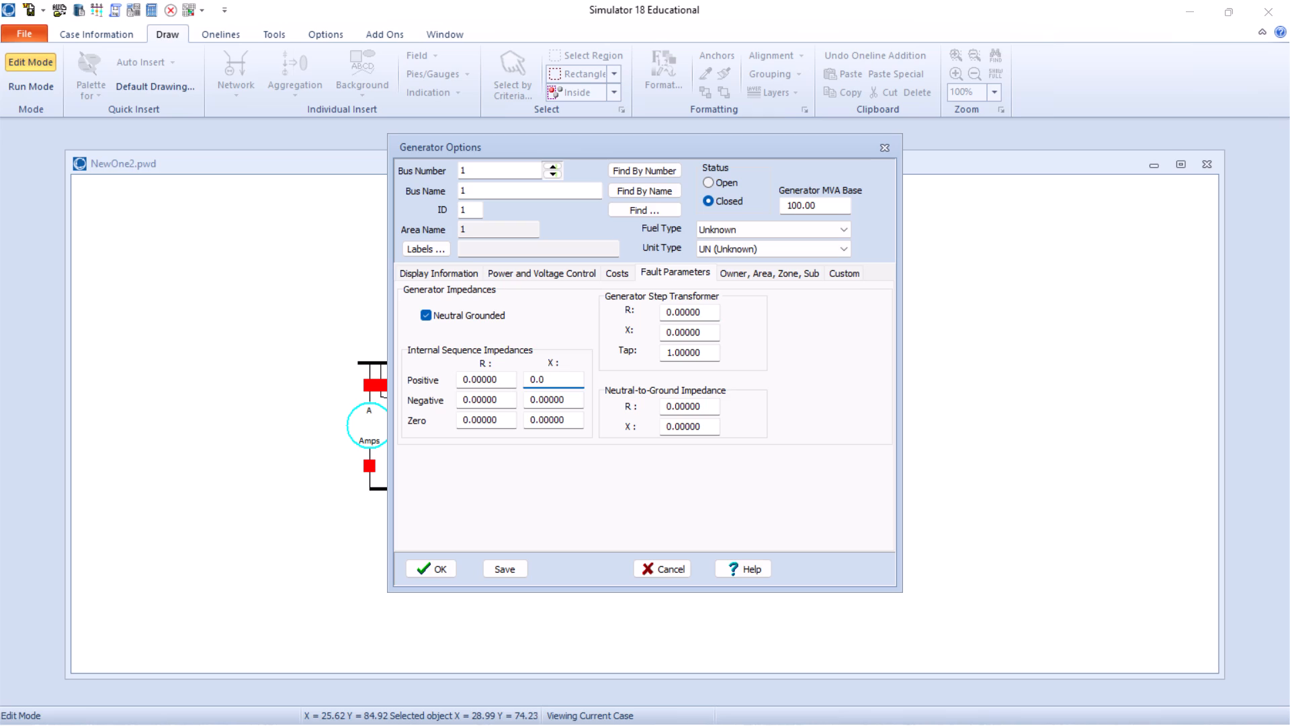
{"action": "key", "text": "Right"}
{"action": "key", "text": "8"}
Set the generator step transformer reactance X to 0.06 and try to accept the generator options.
{"action": "left_click", "coordinate": [701, 330]}
{"action": "key", "text": "BackSpace"}
{"action": "key", "text": "BackSpace"}
{"action": "key", "text": "BackSpace"}
{"action": "key", "text": "BackSpace"}
{"action": "key", "text": "6"}
{"action": "left_click", "coordinate": [441, 571]}
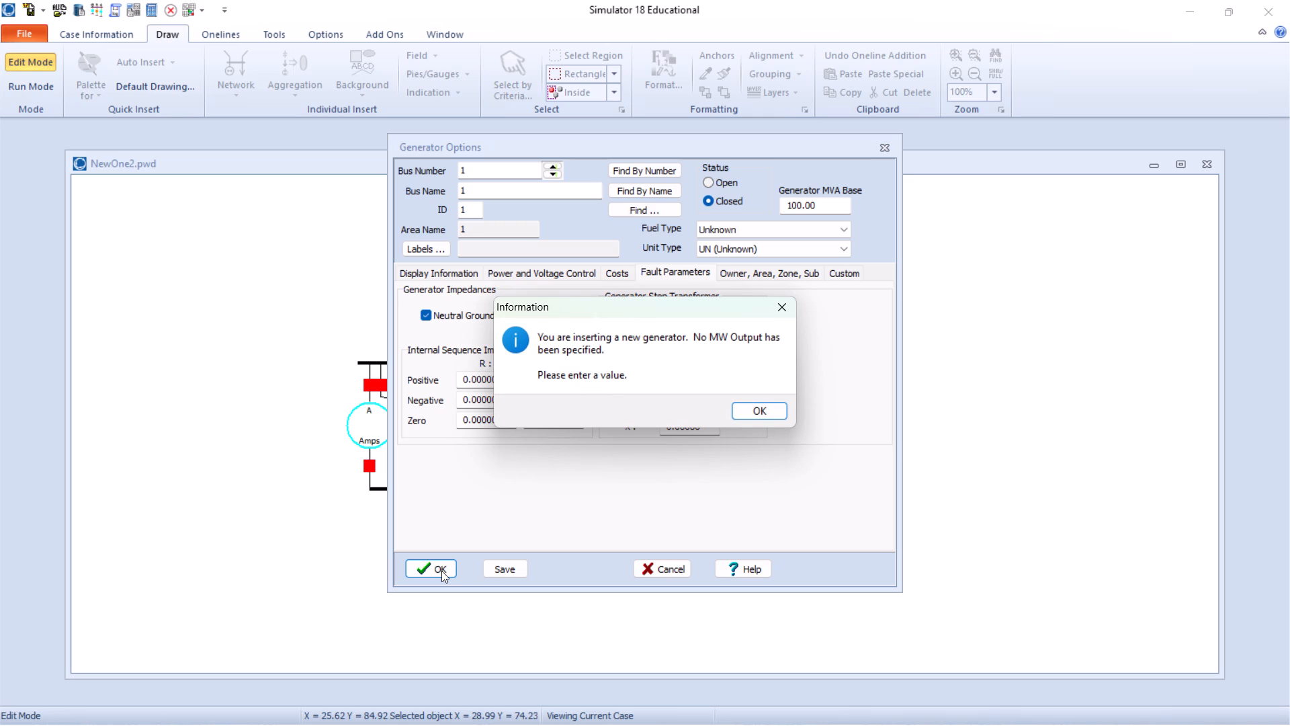
{"action": "left_click", "coordinate": [442, 570]}
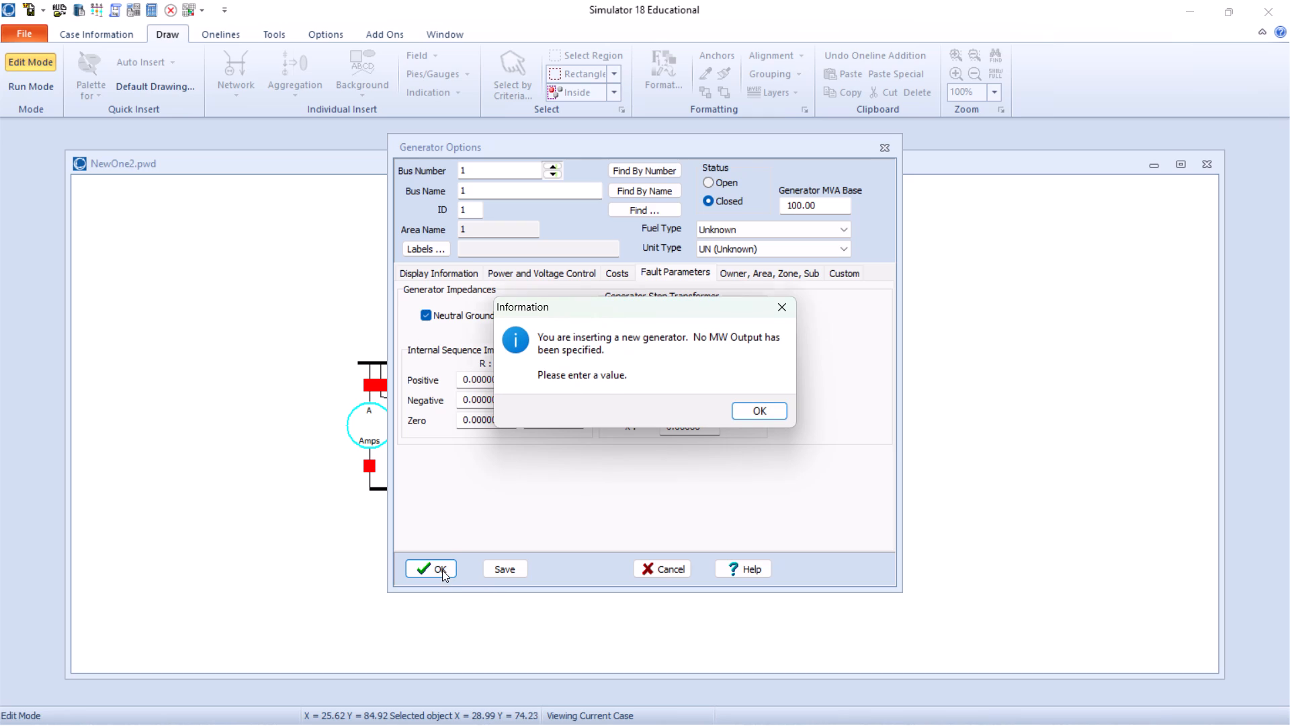
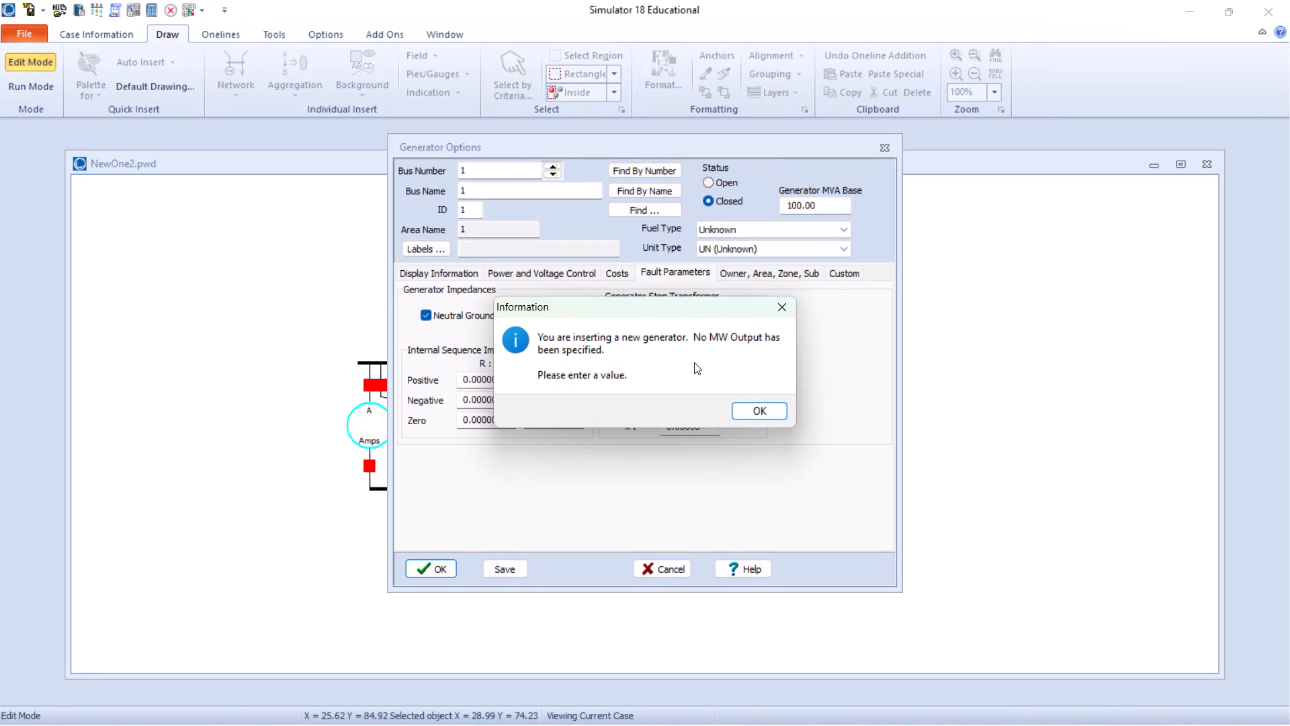
Set the bus 1 generator's MW output to 100 and accept the generator options.
{"action": "left_click", "coordinate": [784, 298]}
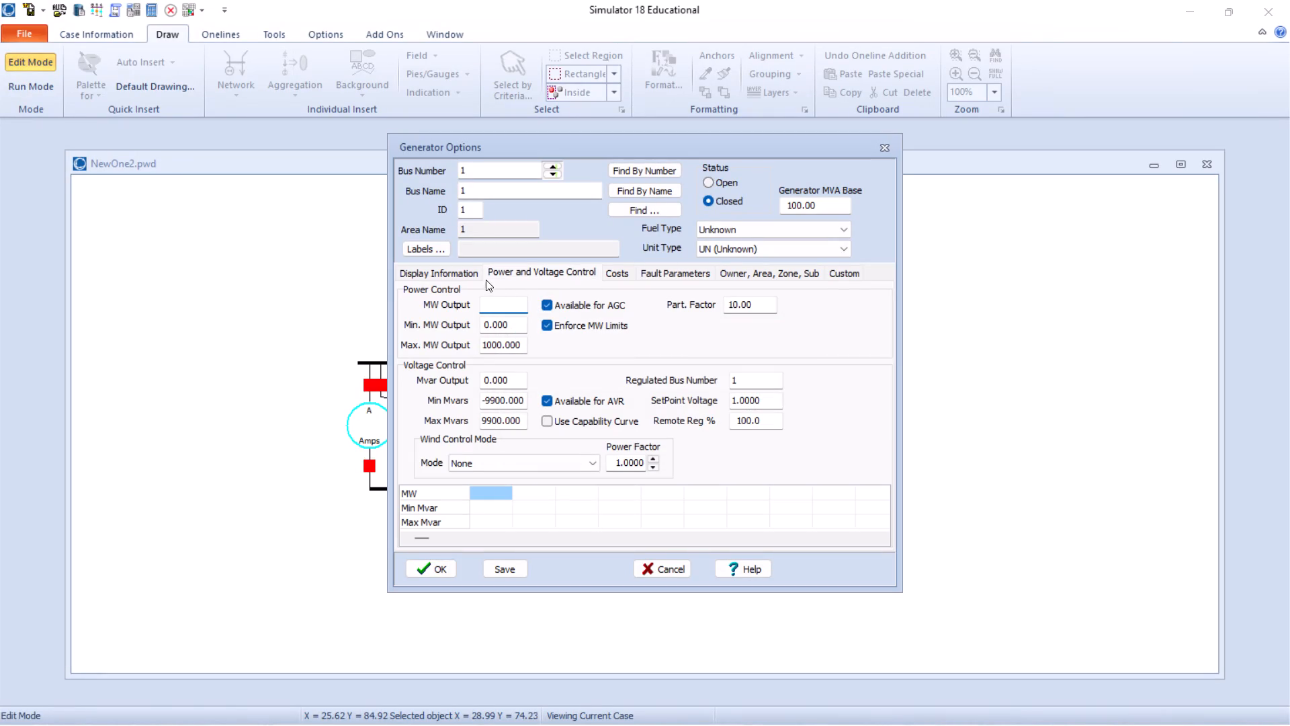
{"action": "left_click", "coordinate": [502, 270]}
{"action": "left_click", "coordinate": [450, 273]}
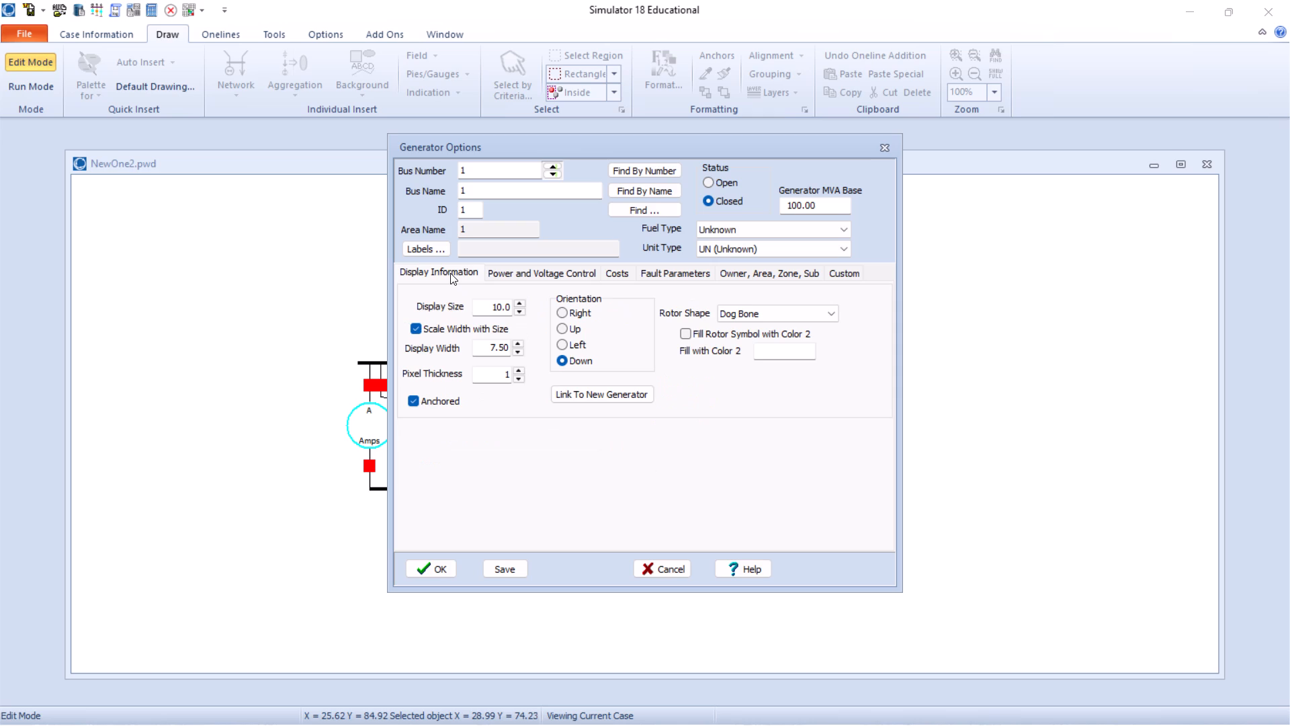
{"action": "left_click", "coordinate": [503, 272]}
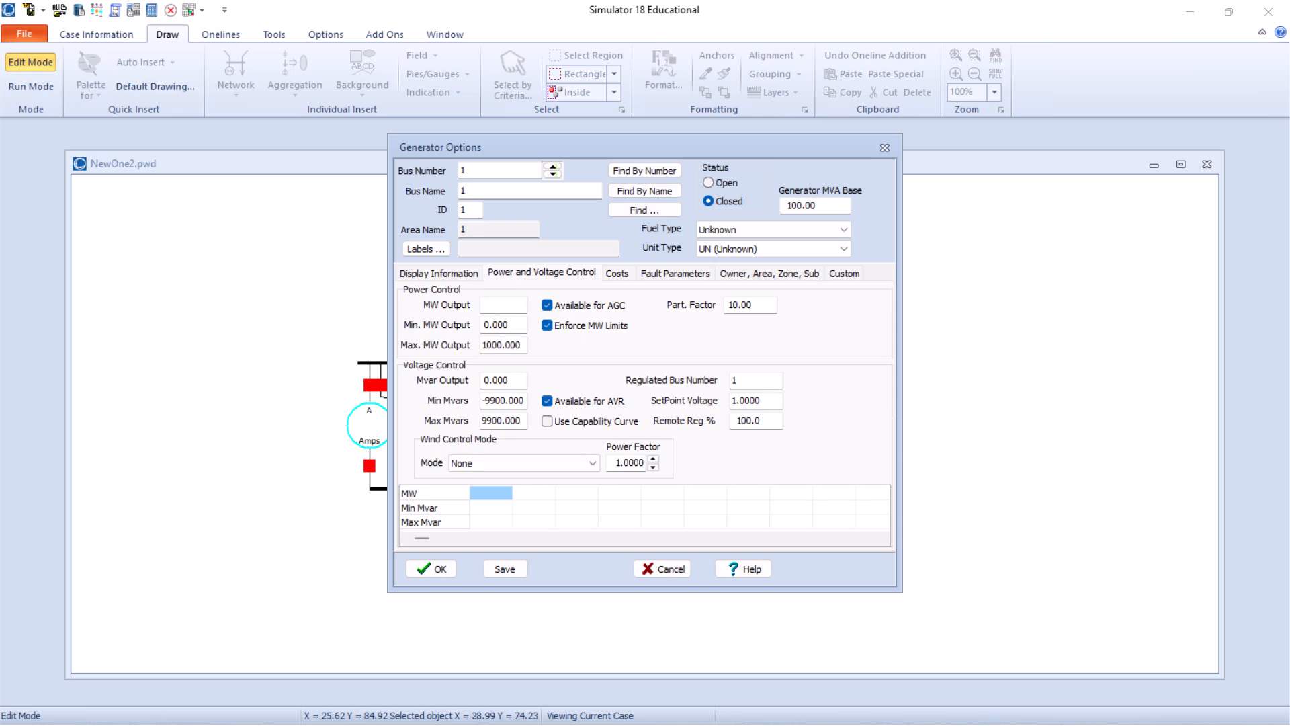
{"action": "left_click", "coordinate": [497, 300]}
{"action": "key", "text": "1"}
{"action": "type", "text": "00"}
{"action": "left_click", "coordinate": [430, 567]}
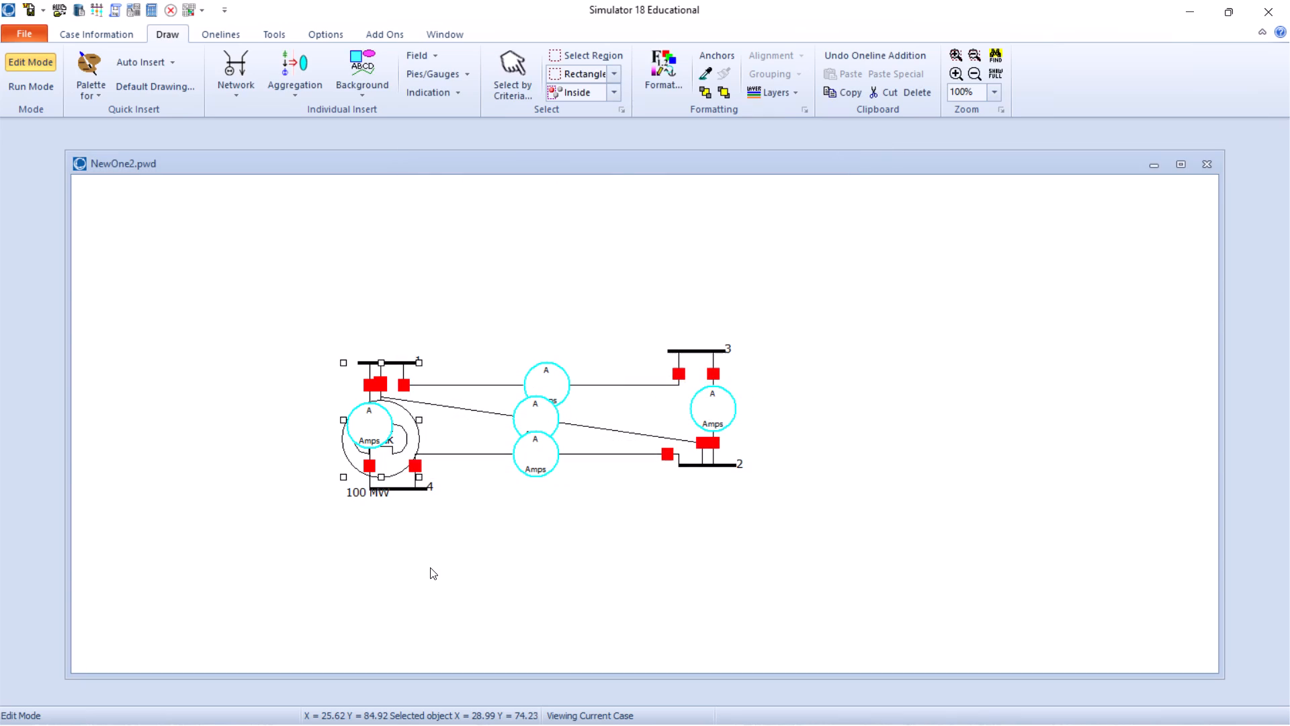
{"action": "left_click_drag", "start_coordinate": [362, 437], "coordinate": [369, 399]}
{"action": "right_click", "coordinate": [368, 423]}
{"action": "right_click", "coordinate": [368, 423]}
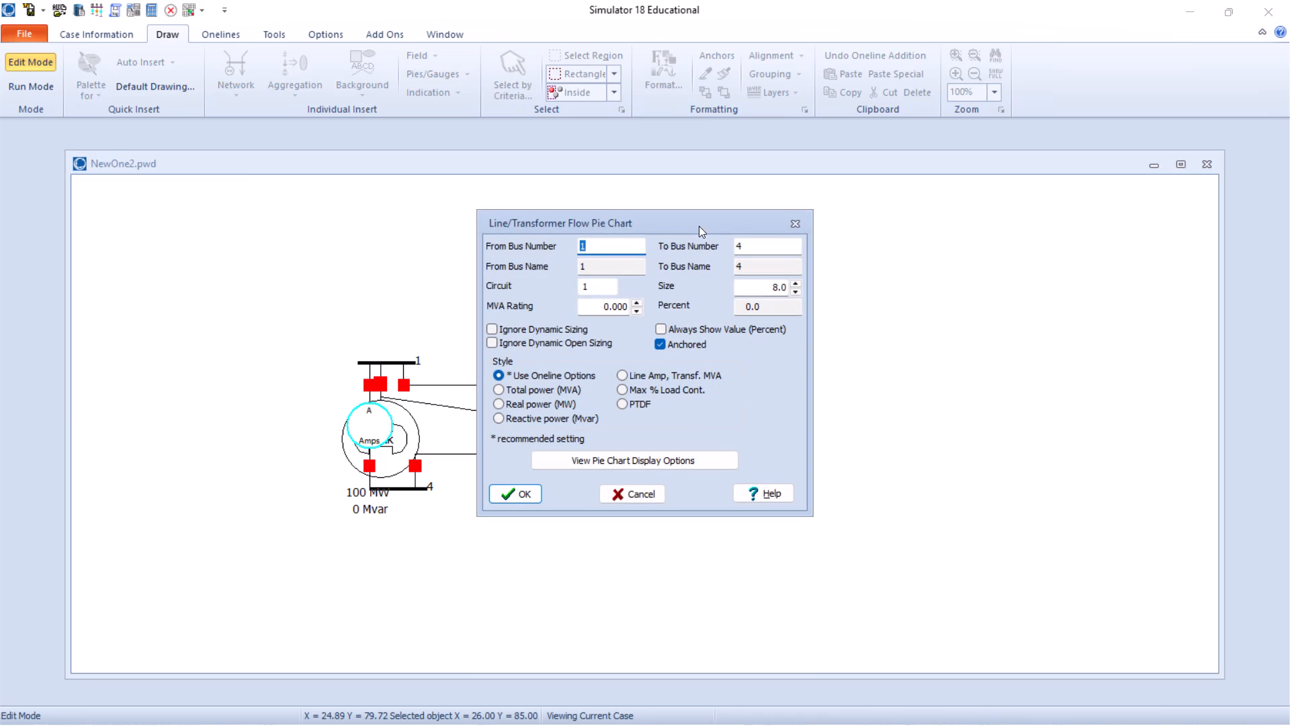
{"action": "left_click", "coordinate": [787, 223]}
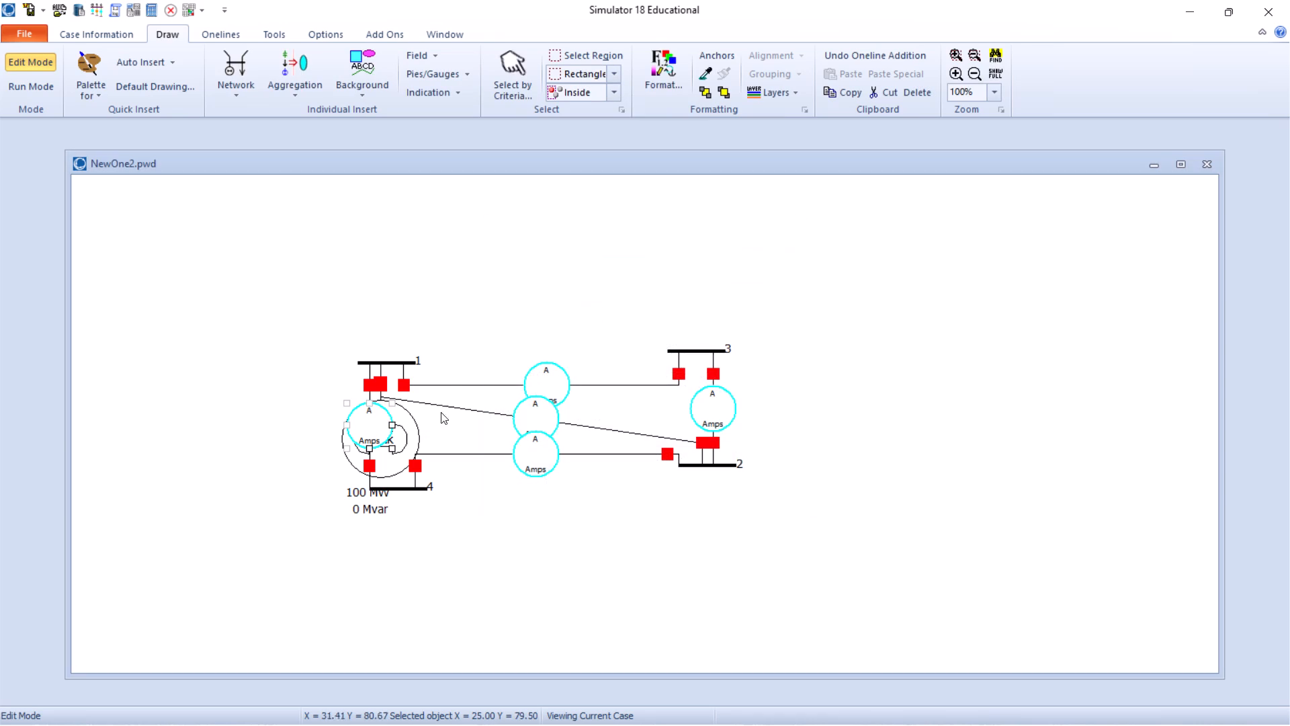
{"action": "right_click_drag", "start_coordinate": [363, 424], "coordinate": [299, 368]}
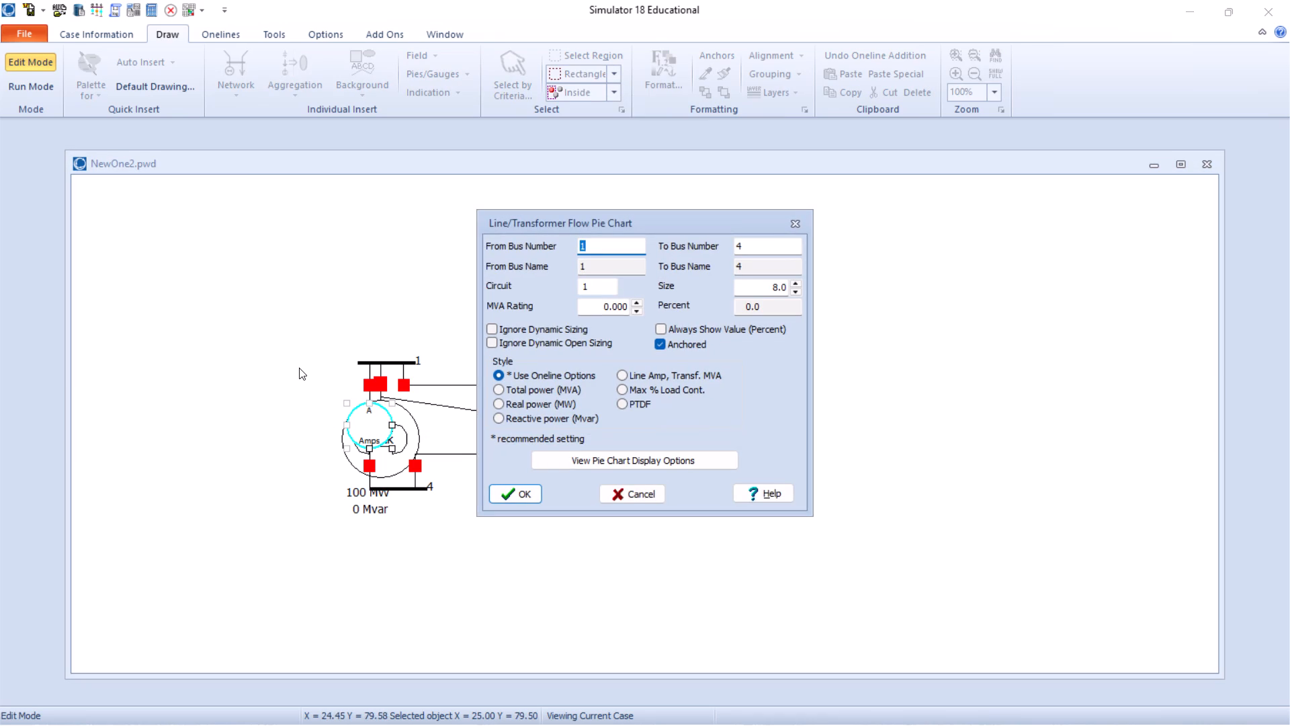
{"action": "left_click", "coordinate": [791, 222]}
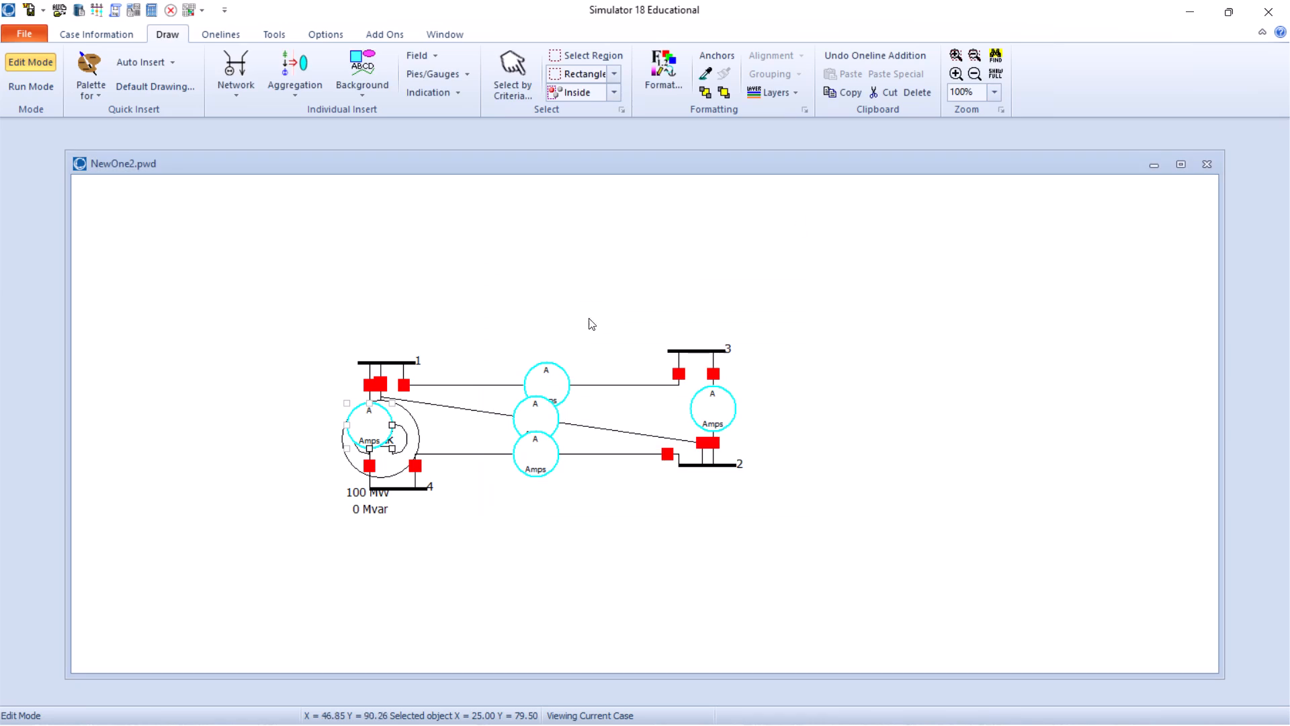
Shrink the bus 1 generator symbol to roughly half its size, keeping it attached to bus 1.
{"action": "left_click", "coordinate": [352, 464]}
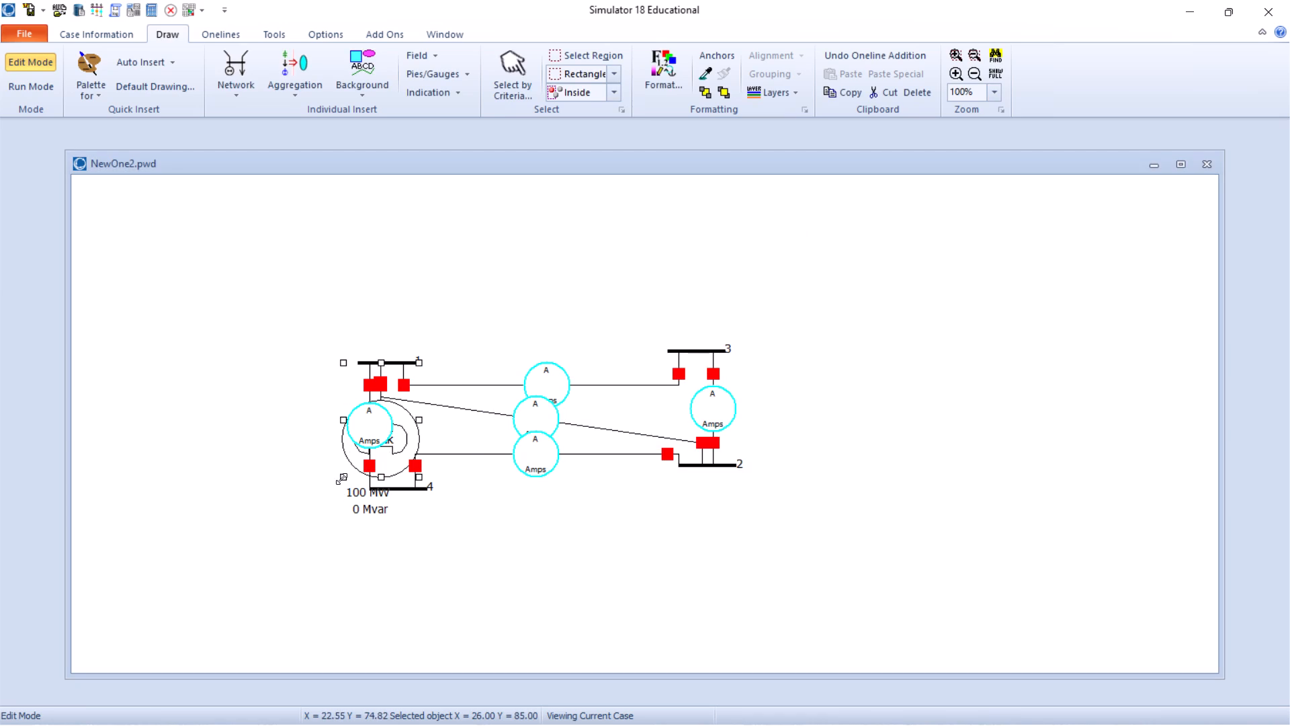
{"action": "left_click", "coordinate": [380, 362]}
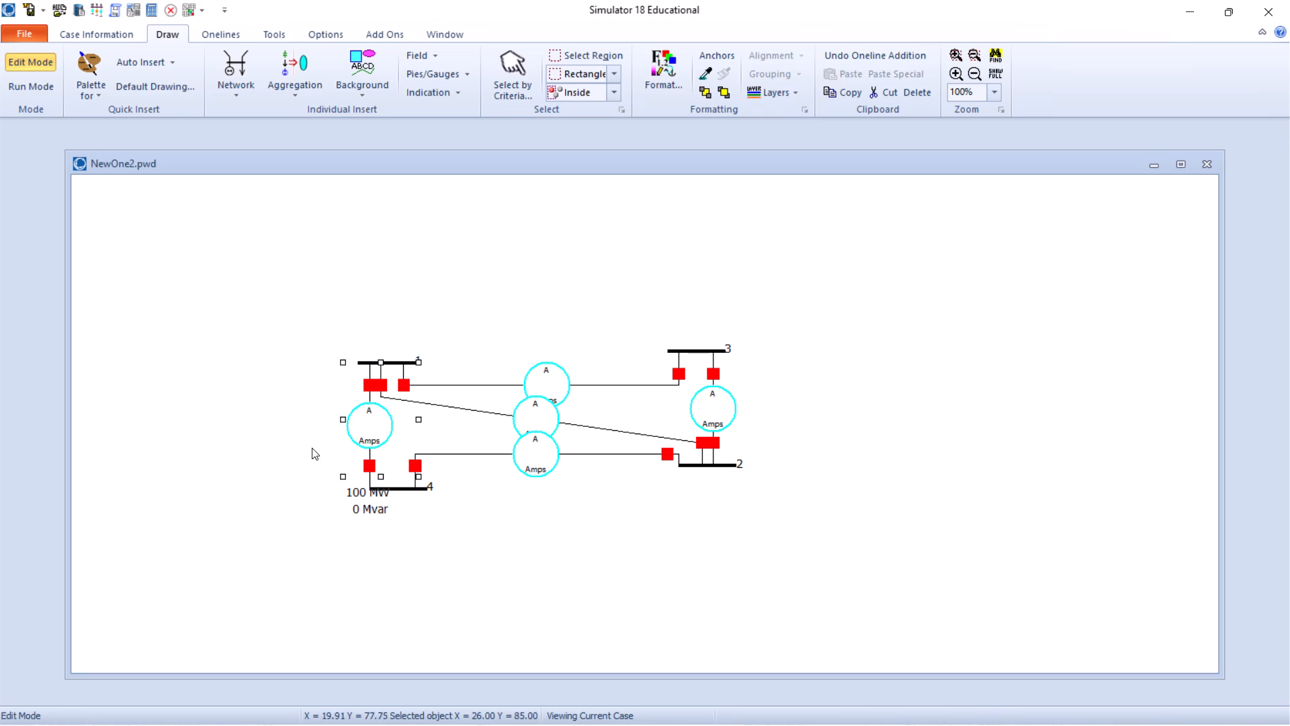
{"action": "left_click_drag", "start_coordinate": [343, 475], "coordinate": [284, 434]}
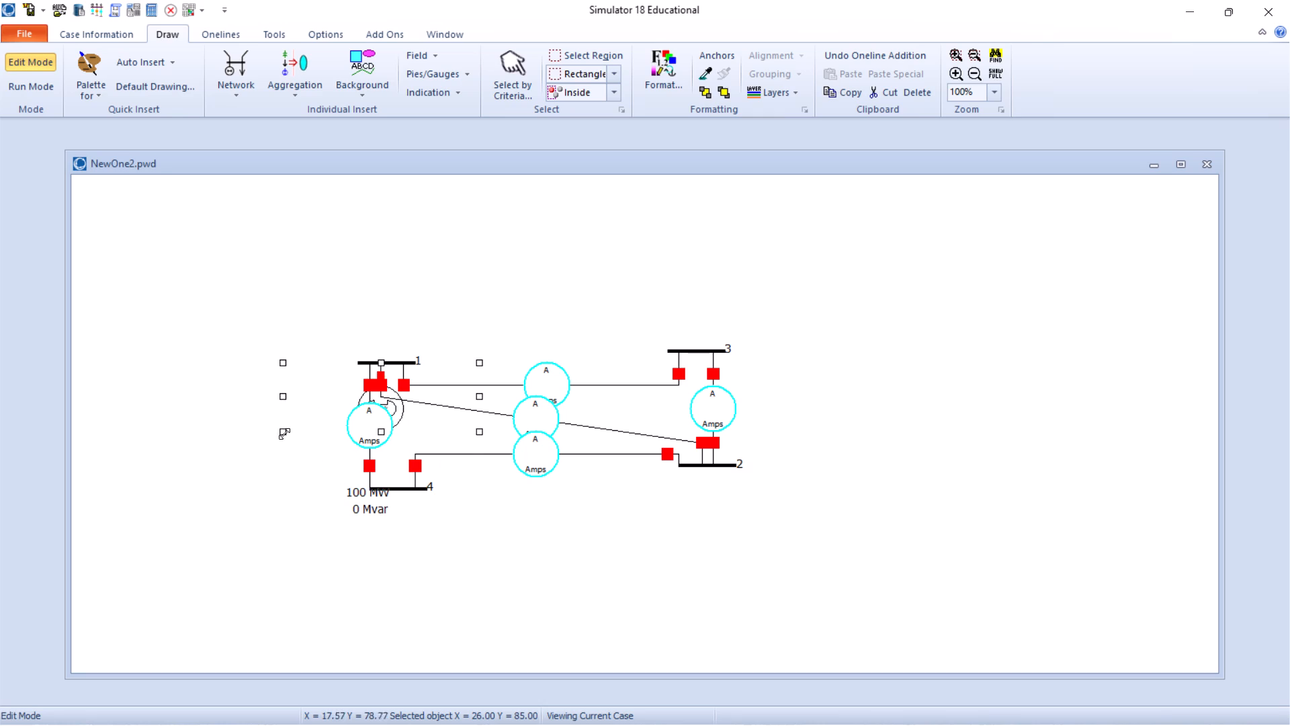
{"action": "left_click_drag", "start_coordinate": [284, 434], "coordinate": [281, 428]}
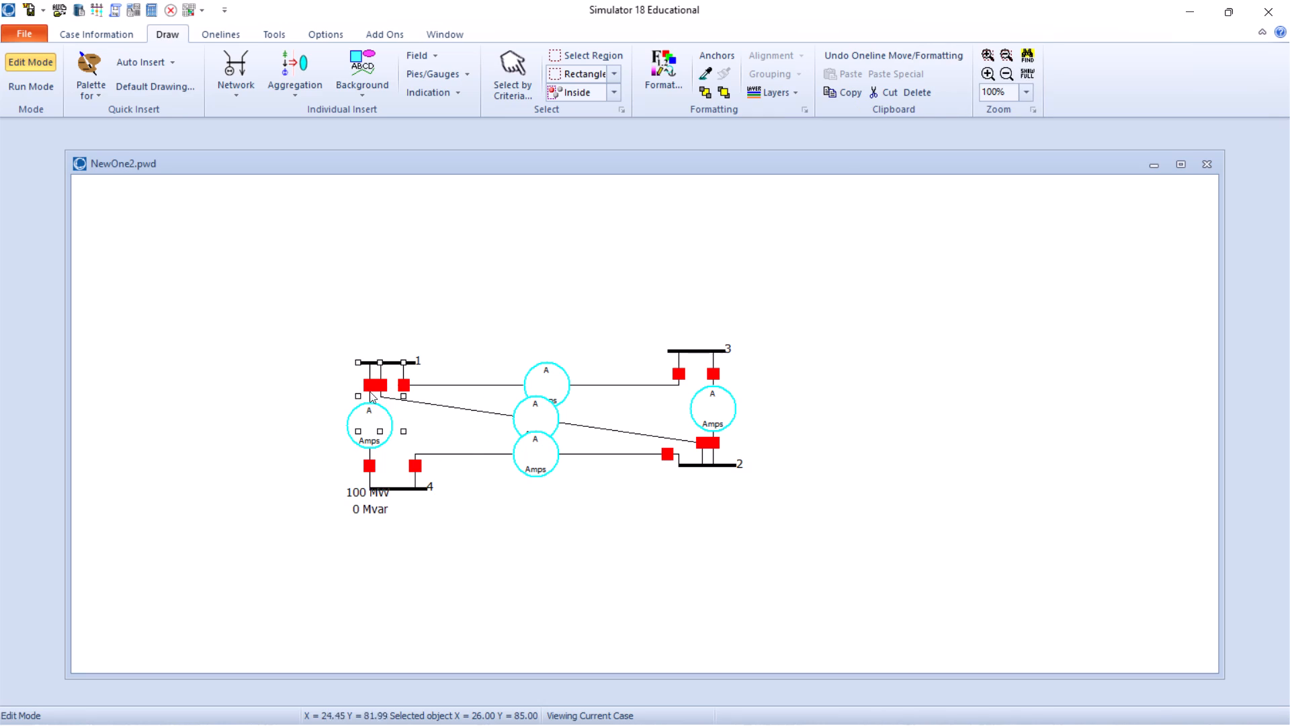
{"action": "left_click", "coordinate": [428, 341]}
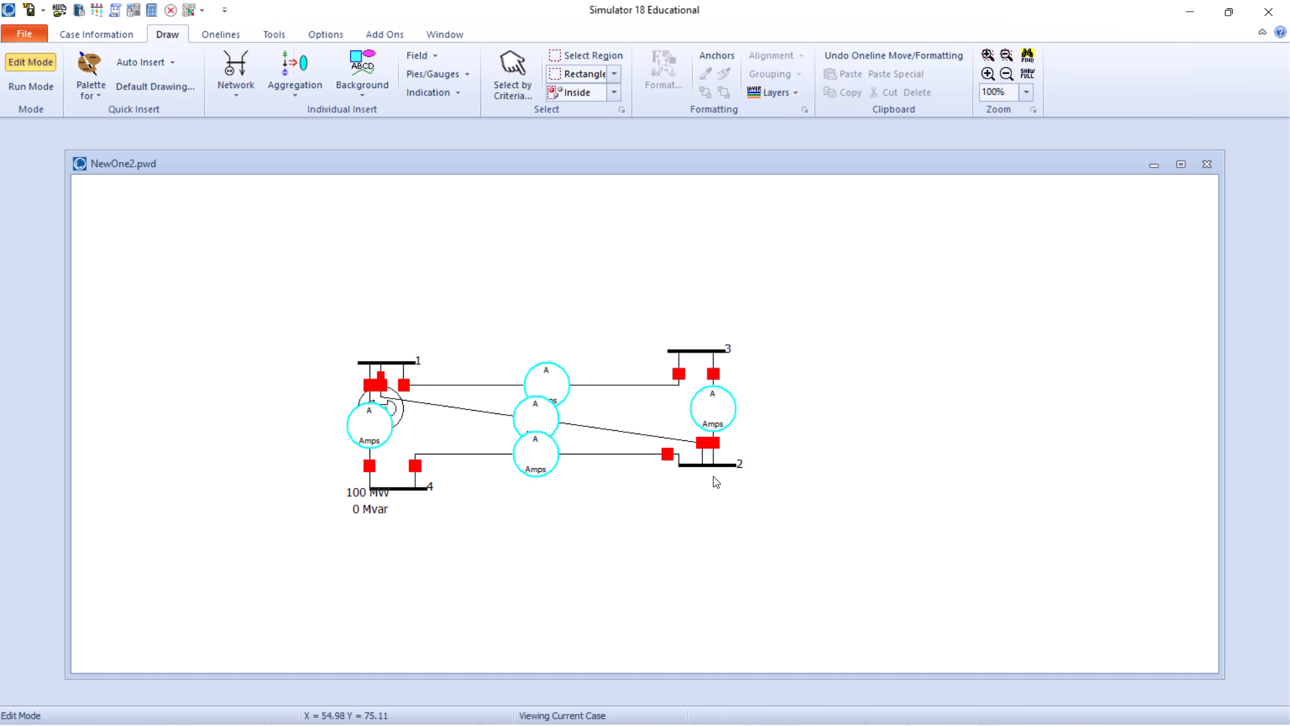
Insert a generator at bus 2 with an MW output of 100.
{"action": "left_click", "coordinate": [248, 72]}
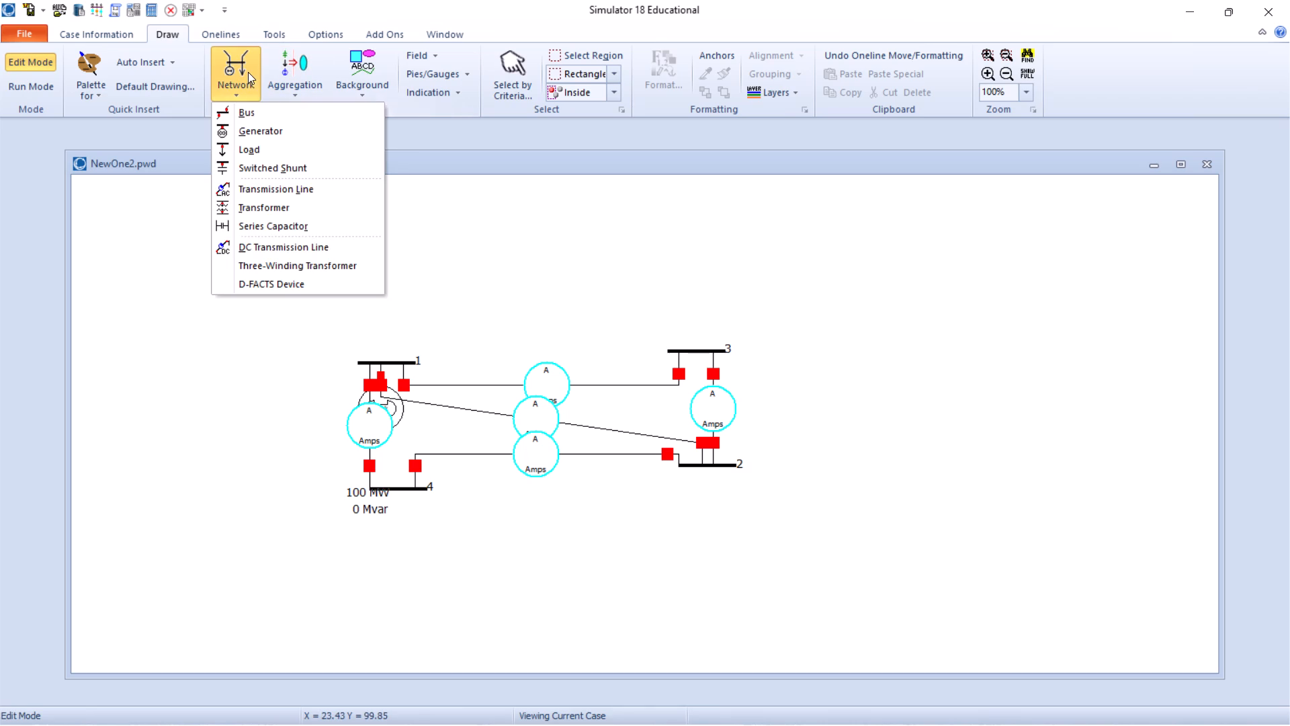
{"action": "left_click", "coordinate": [279, 131]}
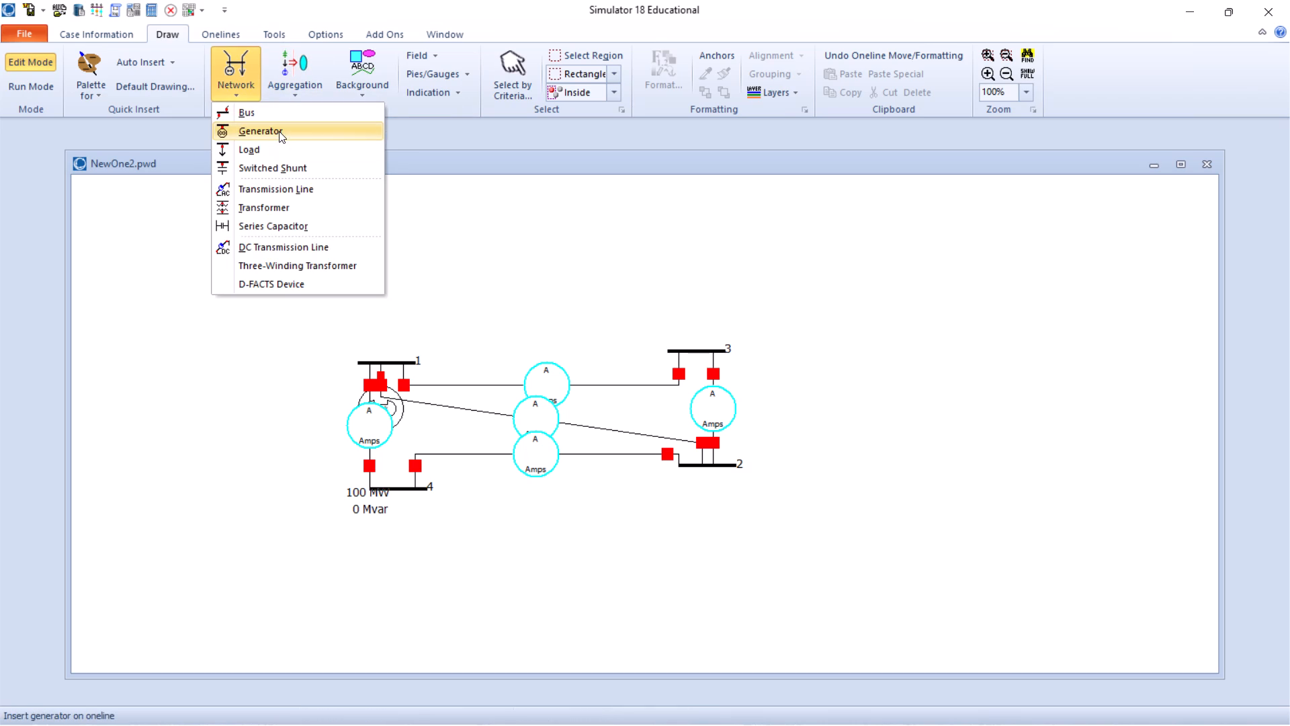
{"action": "left_click", "coordinate": [709, 468]}
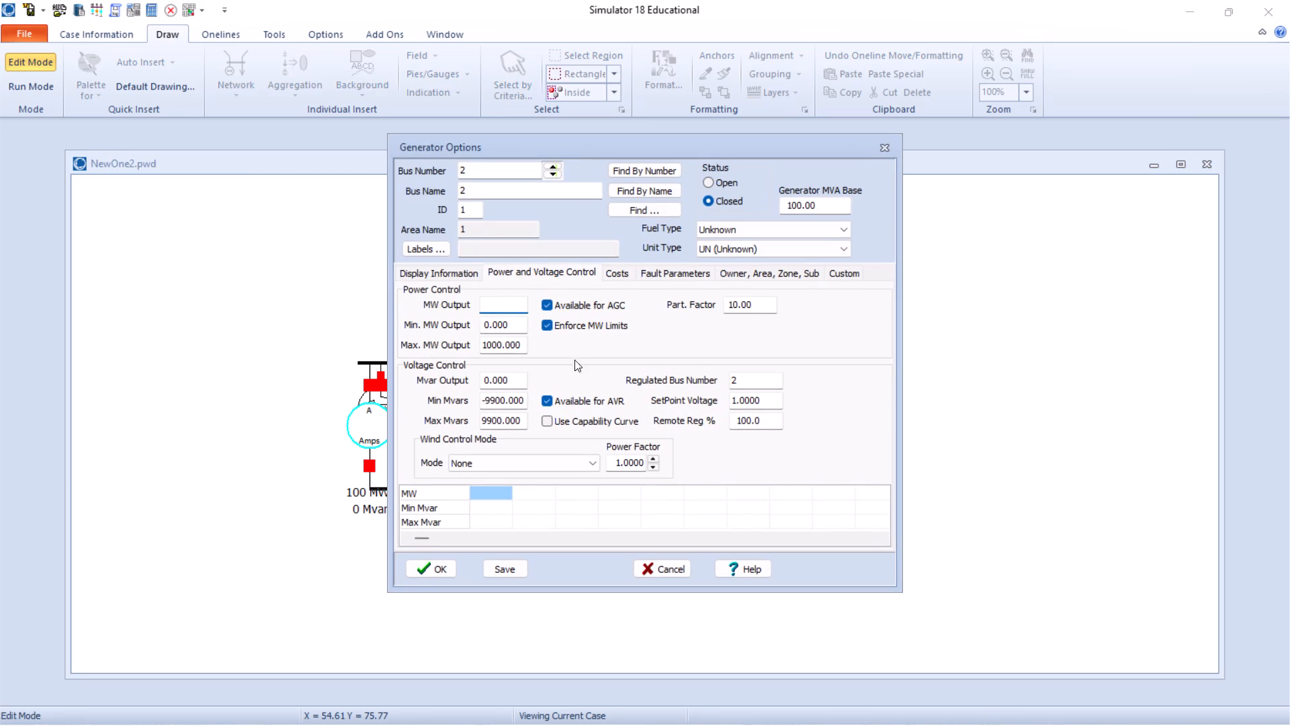
{"action": "type", "text": "100"}
Set the bus 2 generator's positive-sequence internal reactance X to 0.08.
{"action": "left_click", "coordinate": [671, 270]}
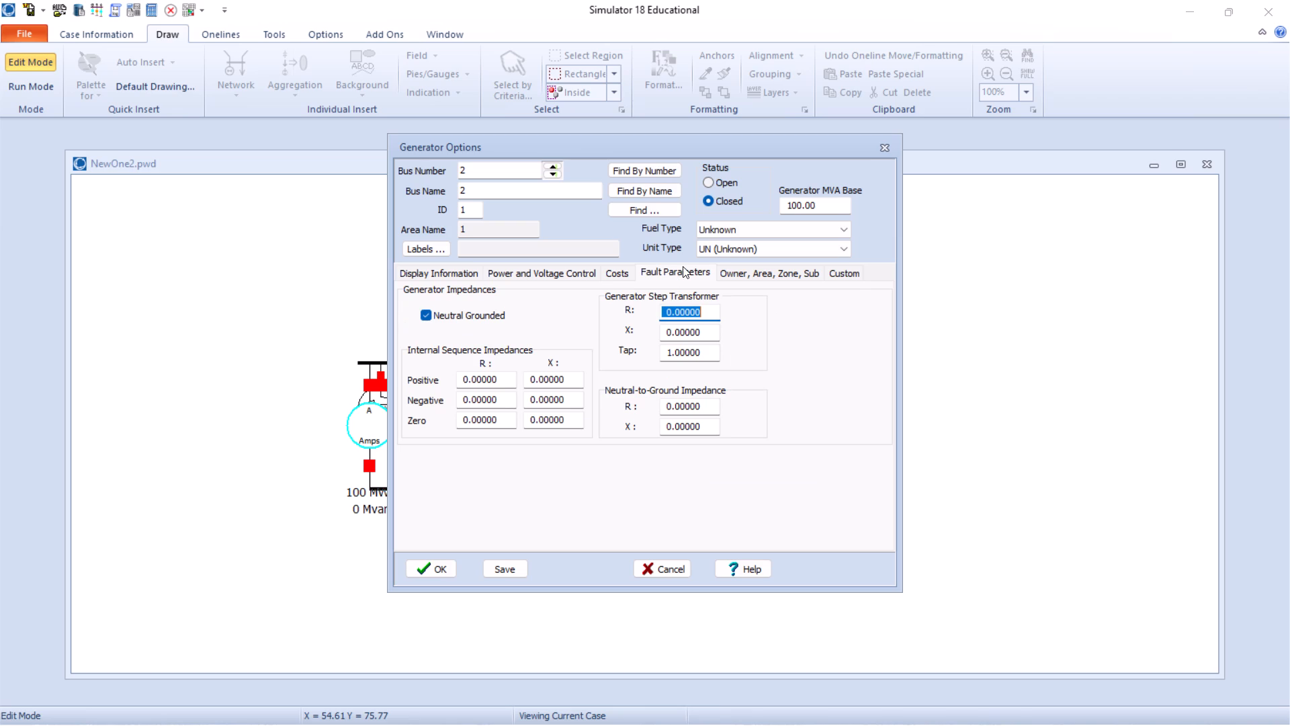
{"action": "left_click", "coordinate": [566, 399]}
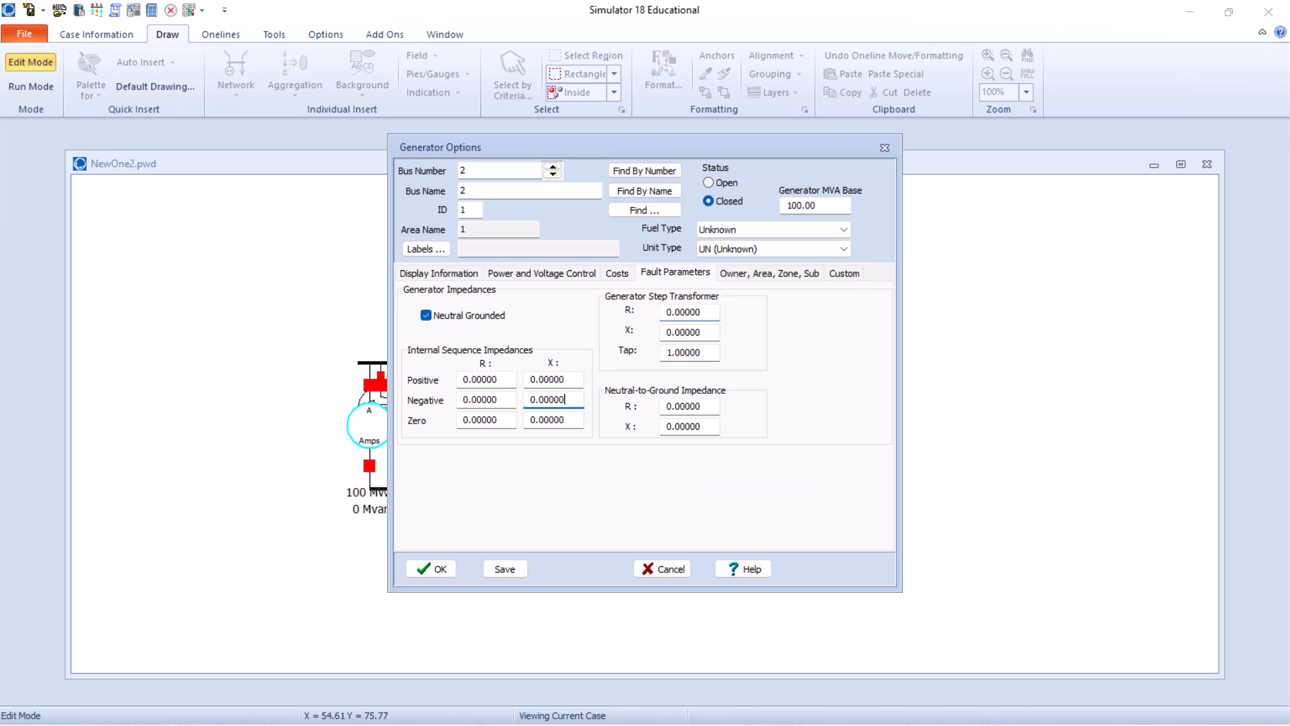
{"action": "left_click", "coordinate": [570, 383]}
{"action": "key", "text": "BackSpace"}
{"action": "key", "text": "BackSpace"}
{"action": "key", "text": "BackSpace"}
{"action": "key", "text": "BackSpace"}
{"action": "key", "text": "8"}
Set the bus 2 generator's step transformer reactance X to 0.06 and accept the generator options.
{"action": "left_click", "coordinate": [705, 335]}
{"action": "key", "text": "BackSpace"}
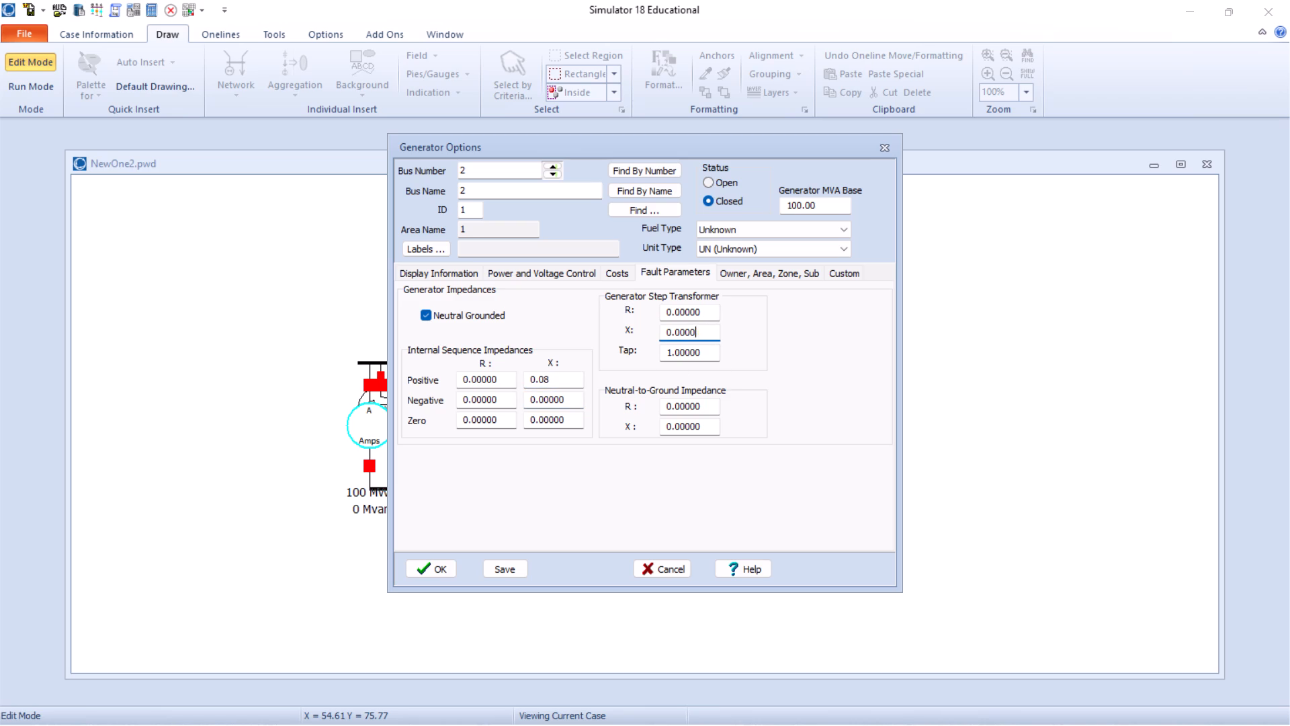
{"action": "key", "text": "BackSpace"}
{"action": "key", "text": "BackSpace"}
{"action": "key", "text": "BackSpace"}
{"action": "key", "text": "6"}
{"action": "left_click", "coordinate": [450, 565]}
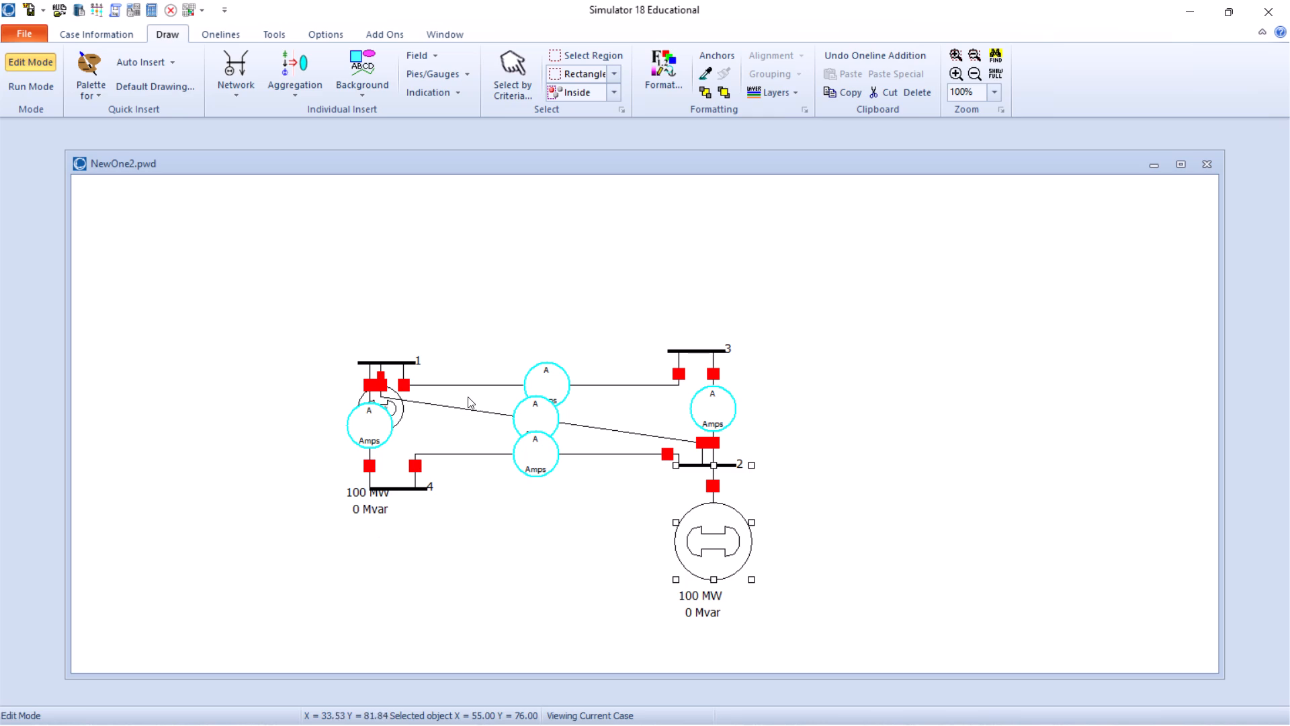
Check the impedance parameters of the line between buses 1 and 3.
{"action": "double_click", "coordinate": [483, 384]}
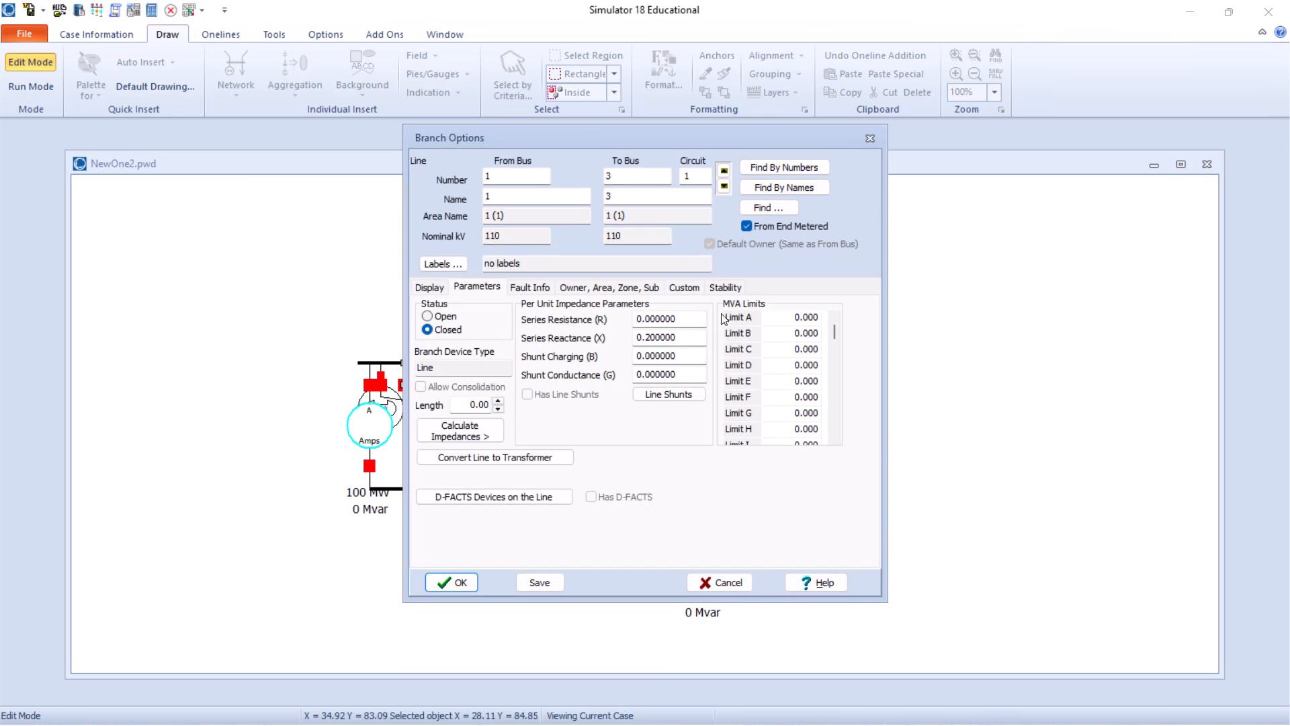
{"action": "left_click", "coordinate": [876, 138]}
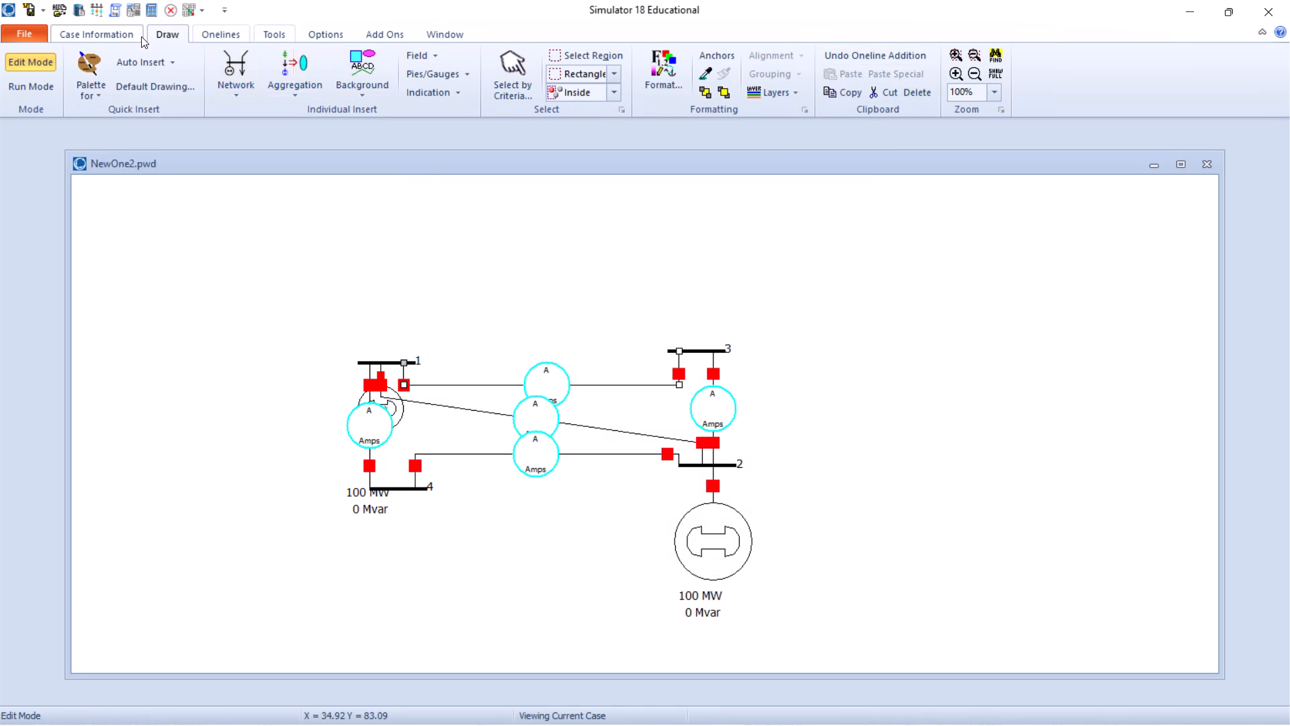
Switch the case to Run Mode and start the power flow simulation.
{"action": "left_click", "coordinate": [24, 85]}
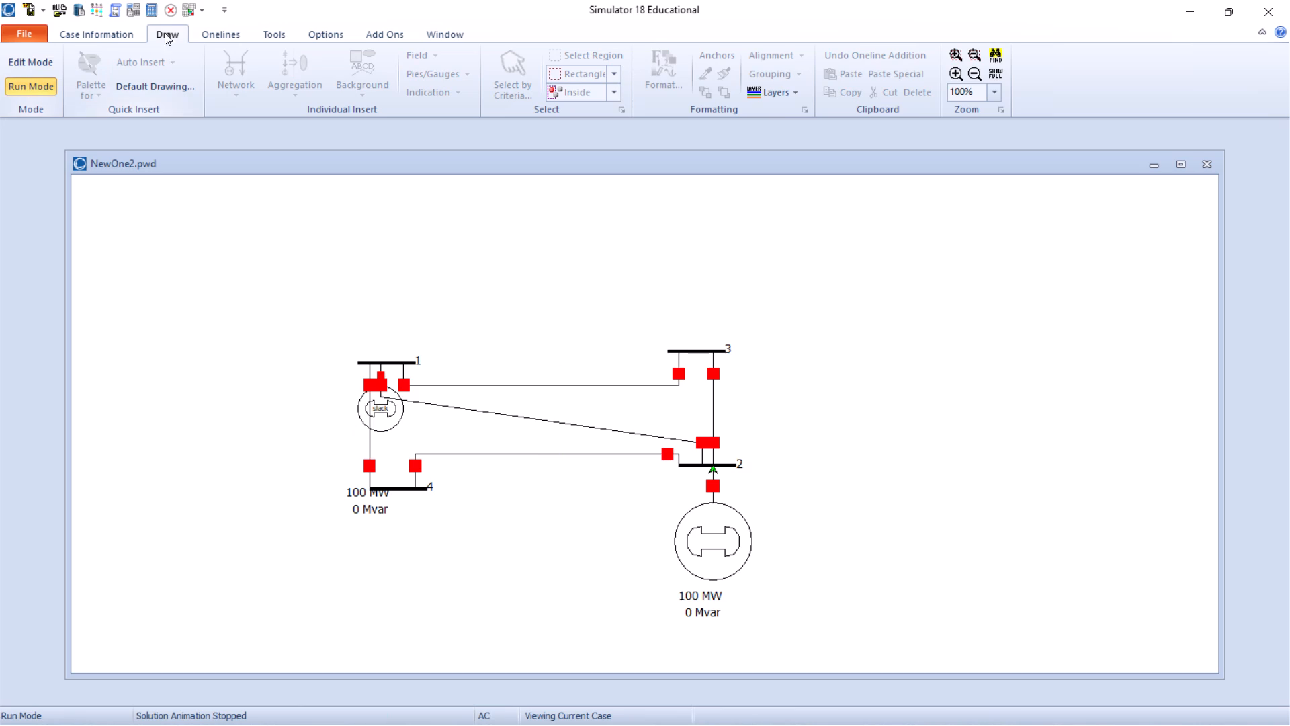
{"action": "left_click", "coordinate": [270, 31]}
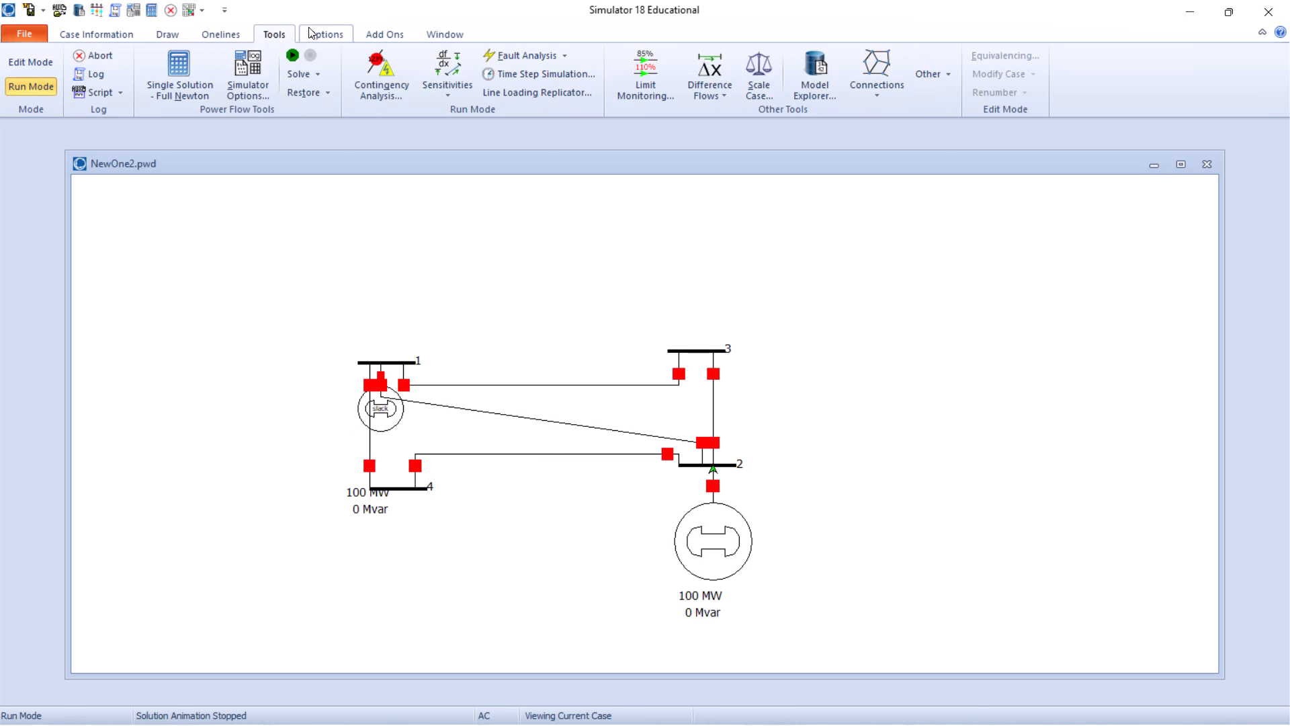
{"action": "left_click", "coordinate": [294, 76]}
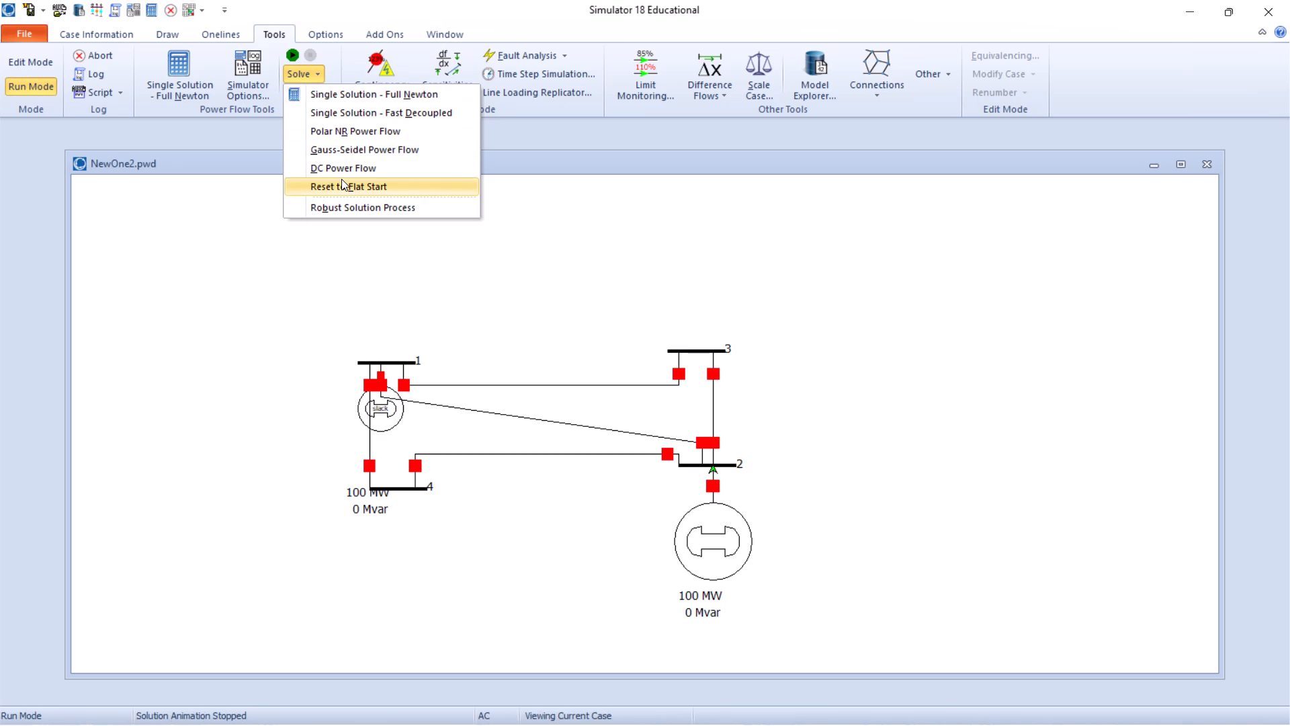
{"action": "left_click", "coordinate": [183, 229]}
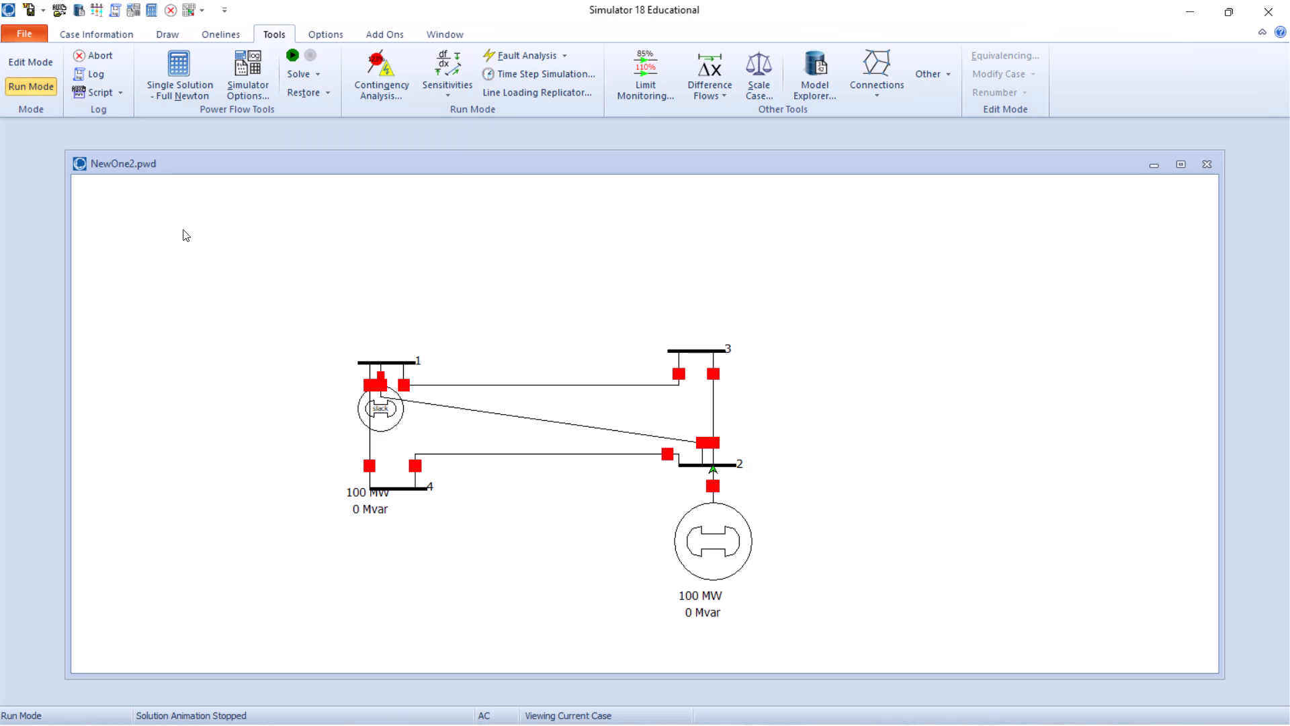
{"action": "left_click", "coordinate": [288, 56]}
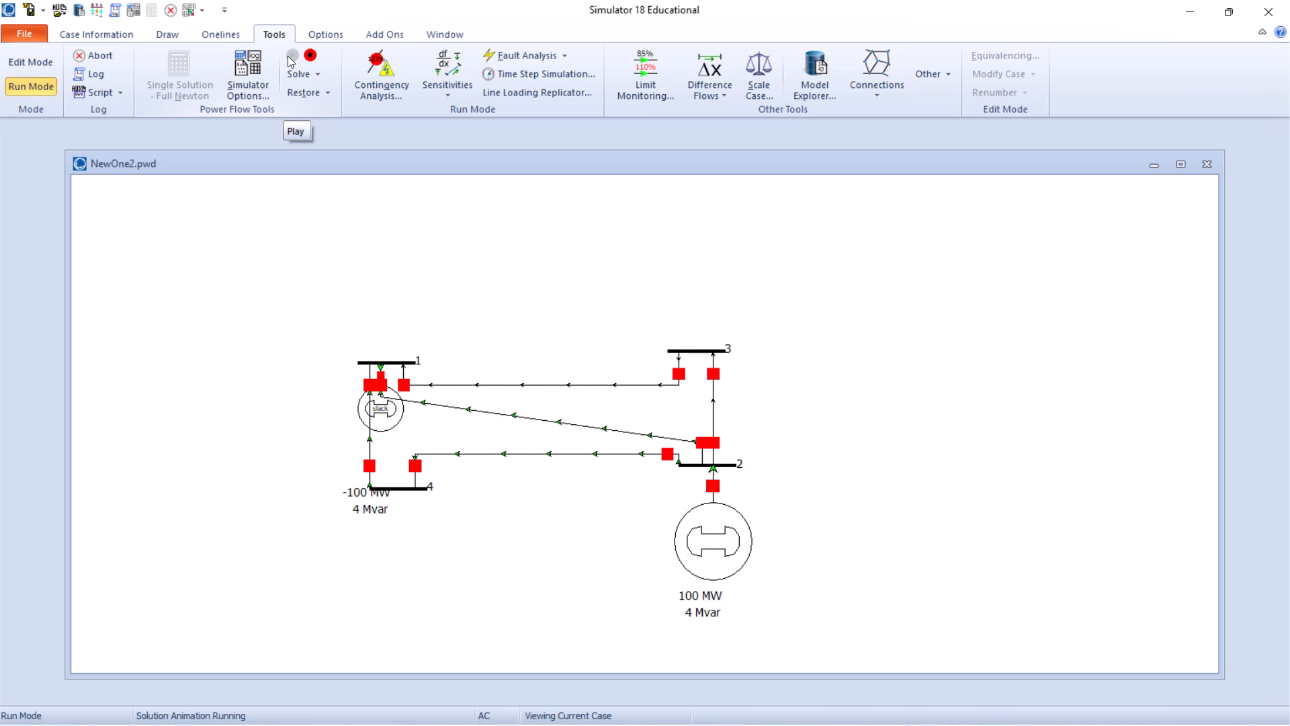
Set up a single fault in Fault Analysis at bus 4 with the 3 Phase Balanced fault type.
{"action": "left_click", "coordinate": [558, 53]}
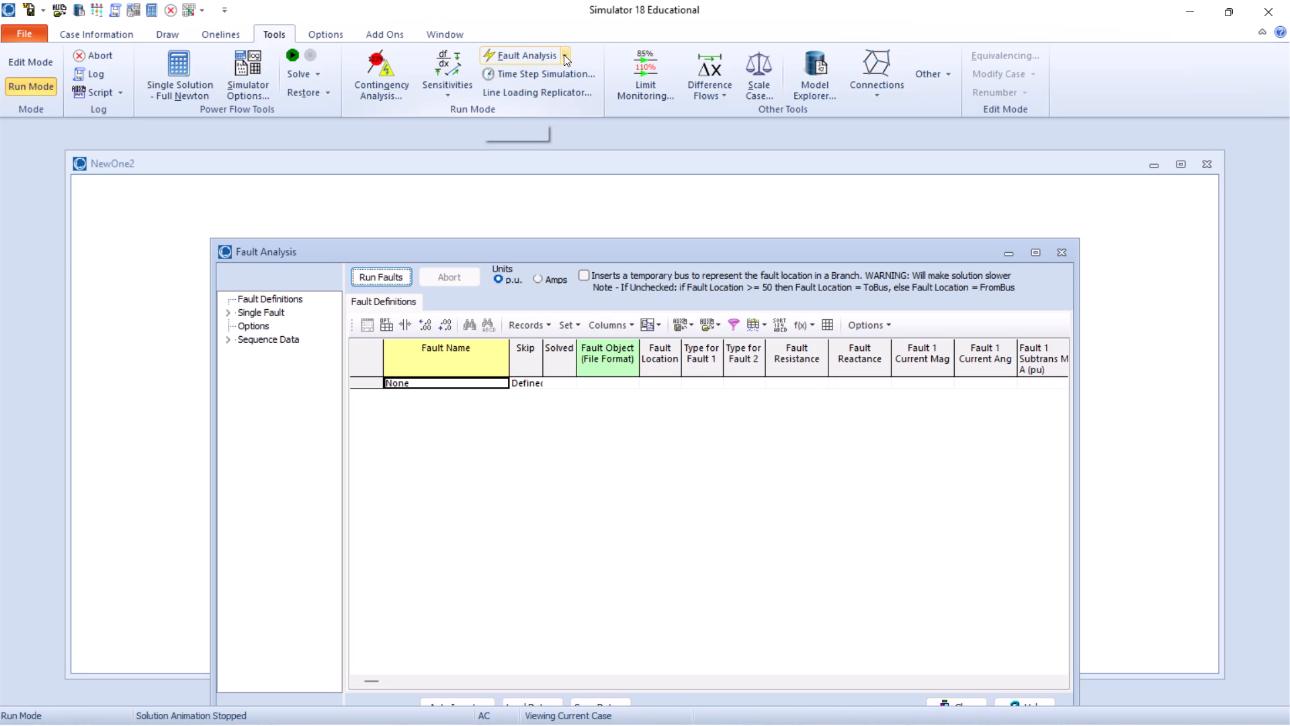
{"action": "left_click", "coordinate": [564, 54]}
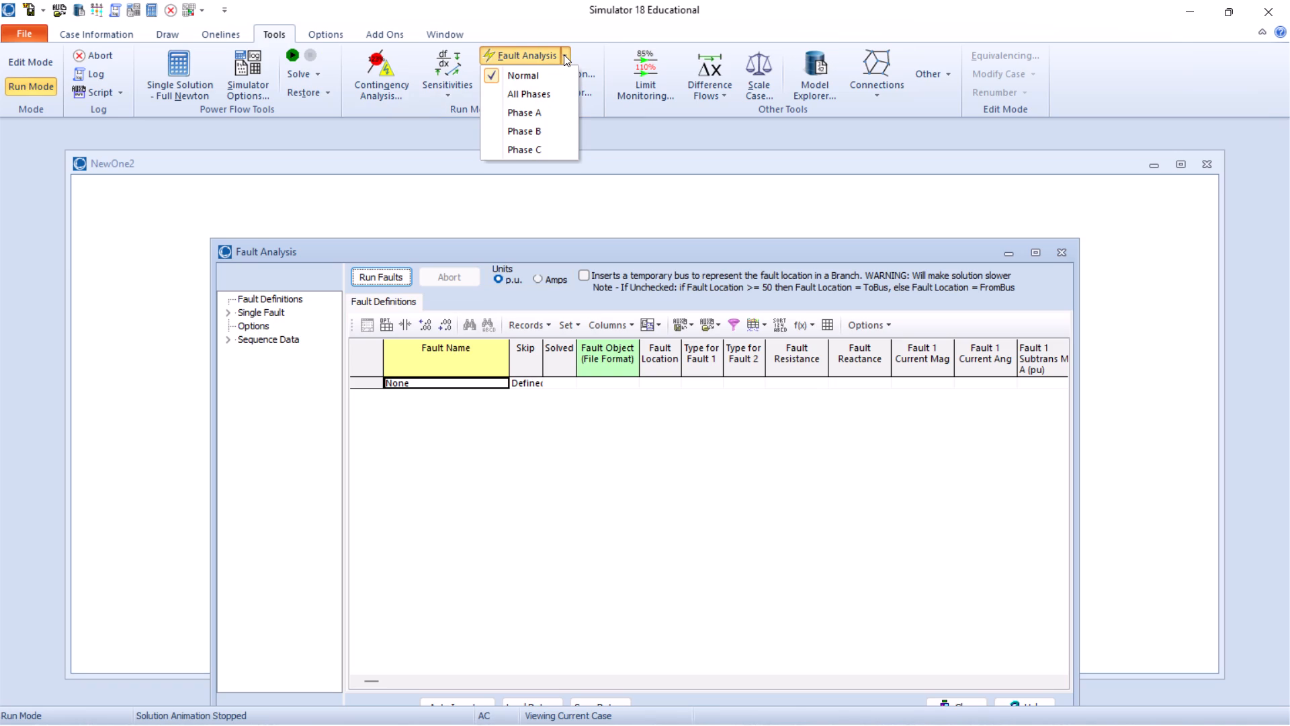
{"action": "left_click", "coordinate": [625, 188]}
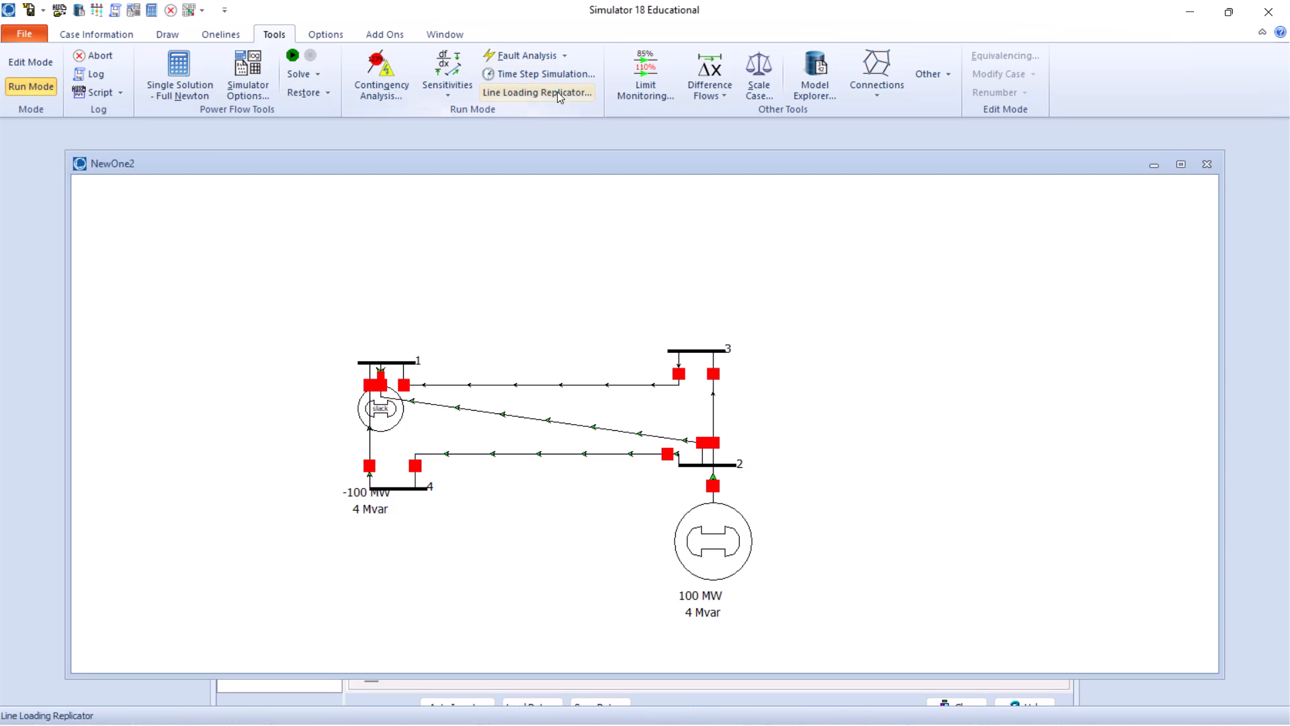
{"action": "left_click", "coordinate": [541, 56]}
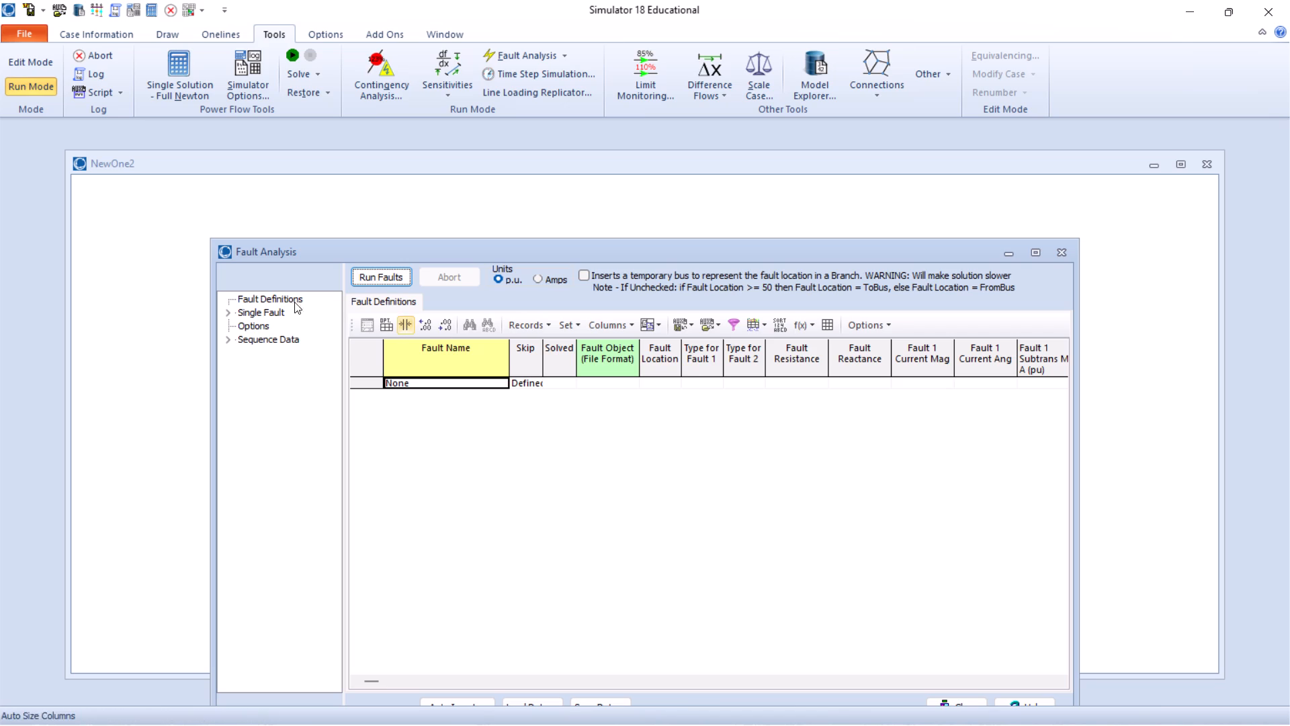
{"action": "left_click", "coordinate": [259, 313]}
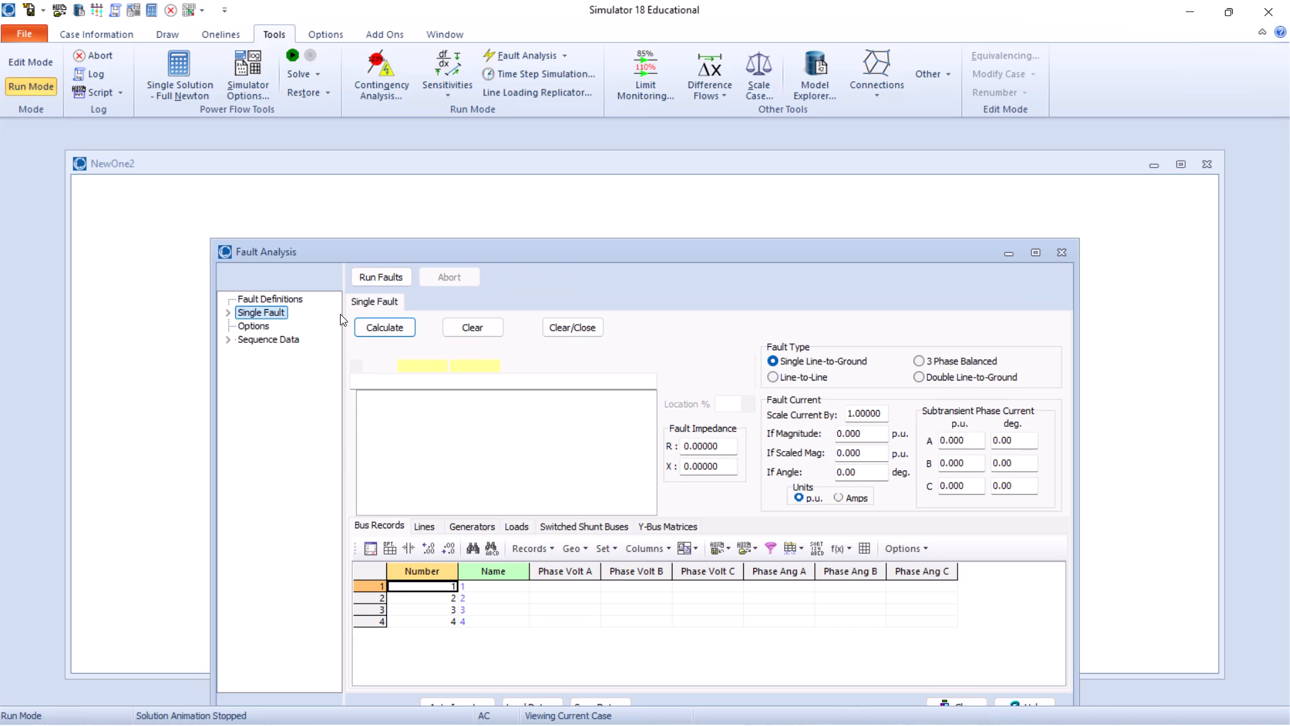
{"action": "left_click", "coordinate": [424, 430]}
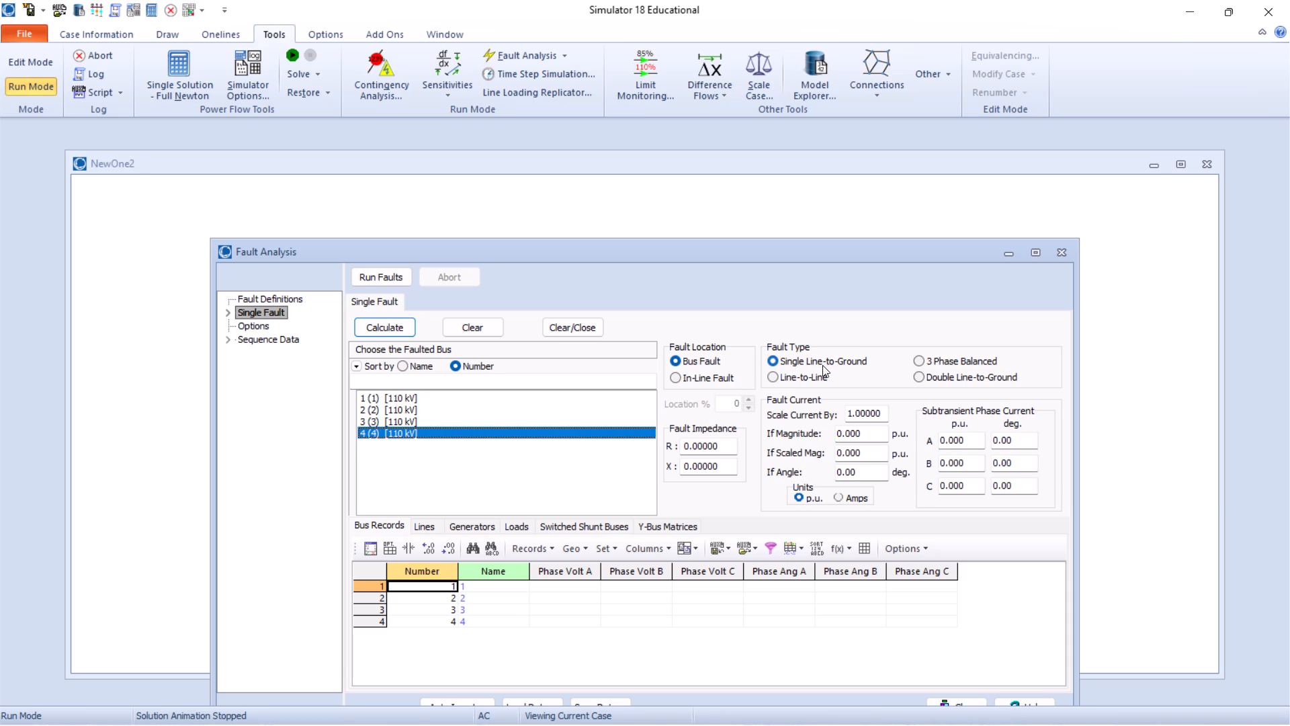
{"action": "left_click", "coordinate": [918, 360]}
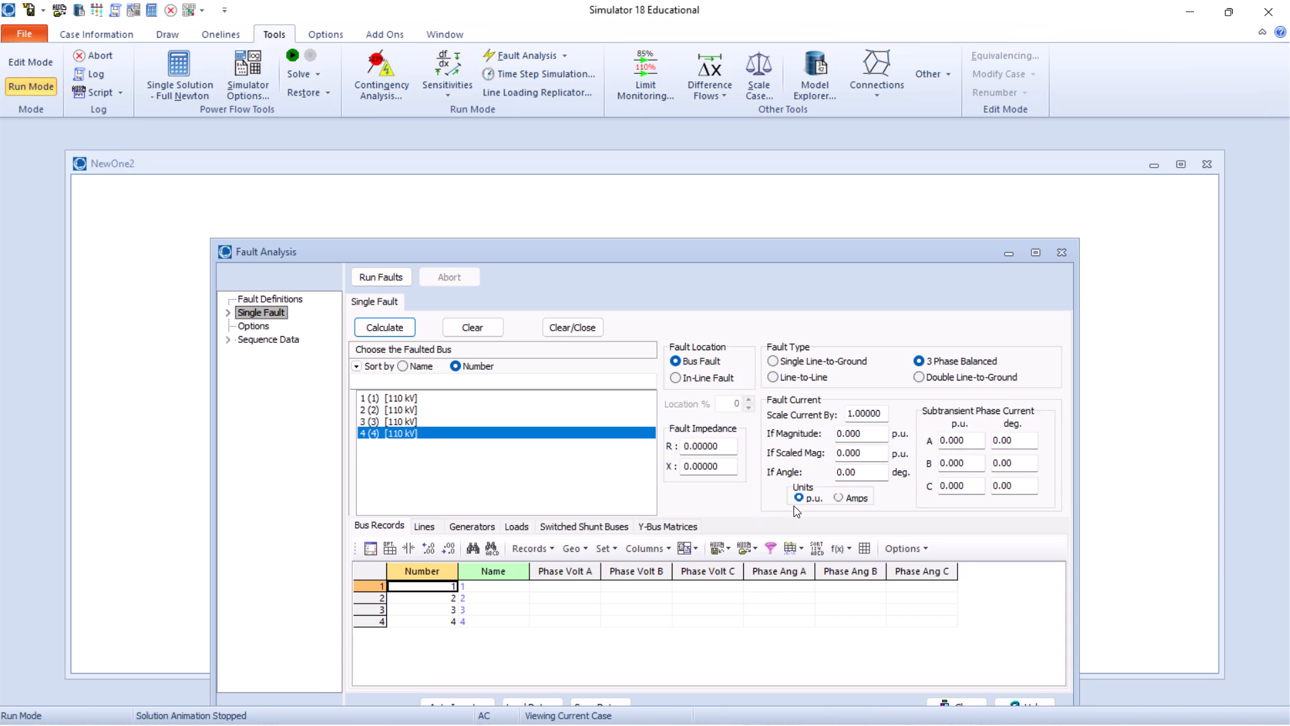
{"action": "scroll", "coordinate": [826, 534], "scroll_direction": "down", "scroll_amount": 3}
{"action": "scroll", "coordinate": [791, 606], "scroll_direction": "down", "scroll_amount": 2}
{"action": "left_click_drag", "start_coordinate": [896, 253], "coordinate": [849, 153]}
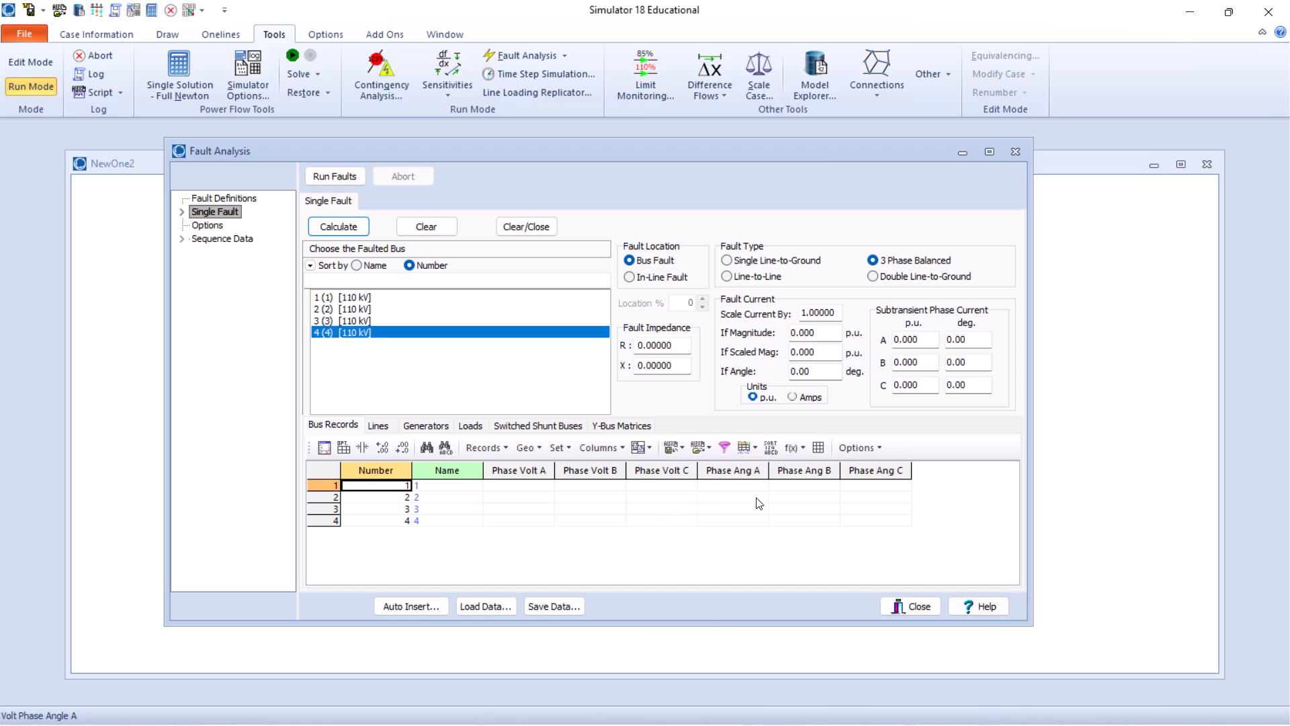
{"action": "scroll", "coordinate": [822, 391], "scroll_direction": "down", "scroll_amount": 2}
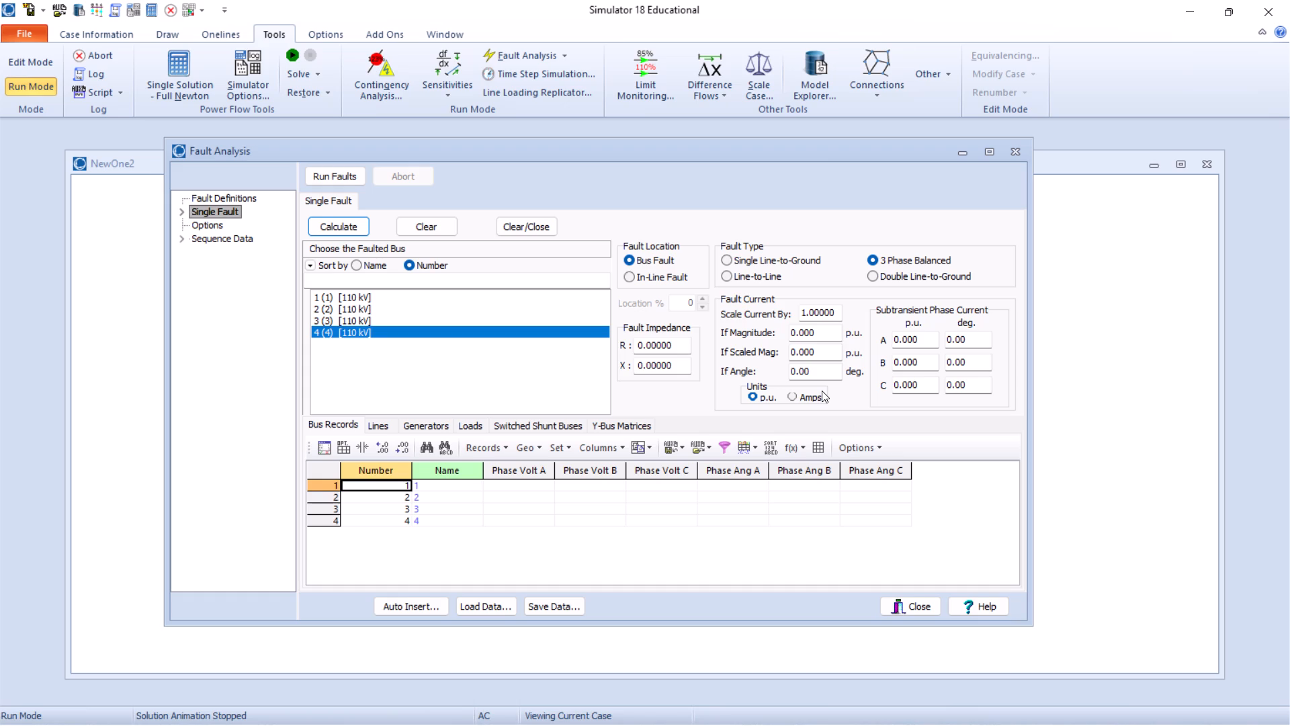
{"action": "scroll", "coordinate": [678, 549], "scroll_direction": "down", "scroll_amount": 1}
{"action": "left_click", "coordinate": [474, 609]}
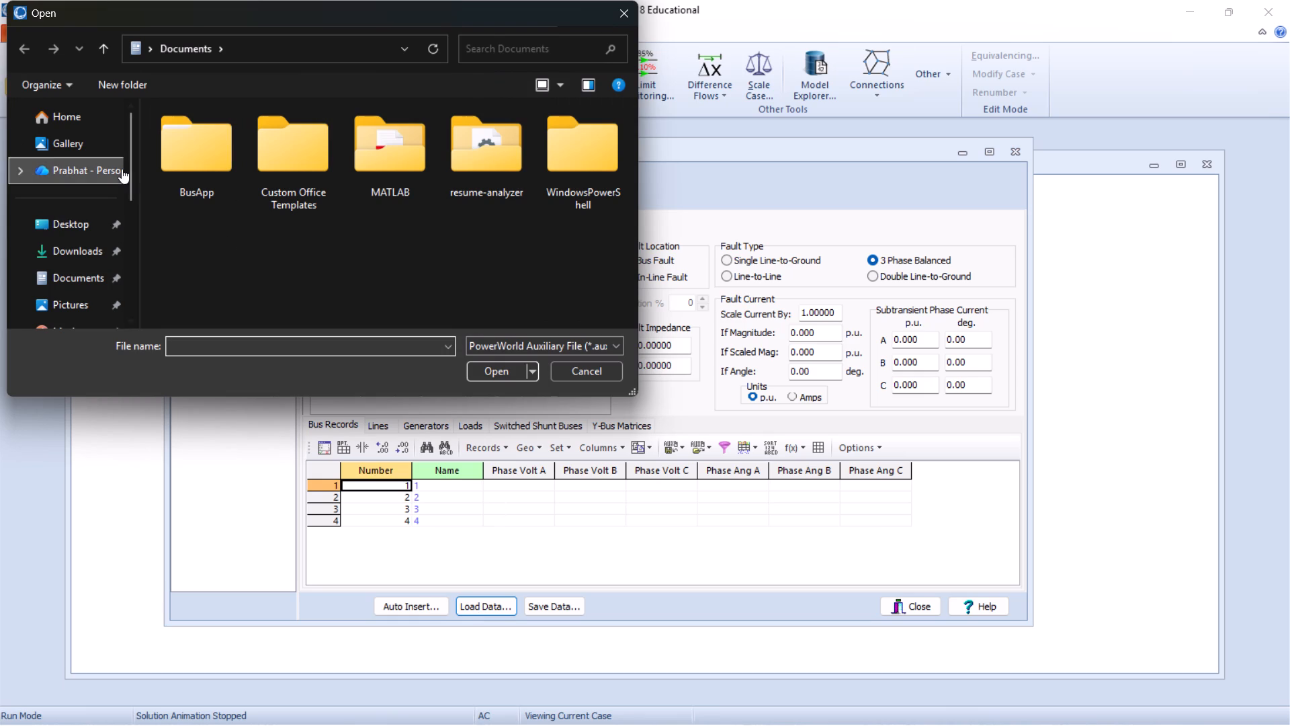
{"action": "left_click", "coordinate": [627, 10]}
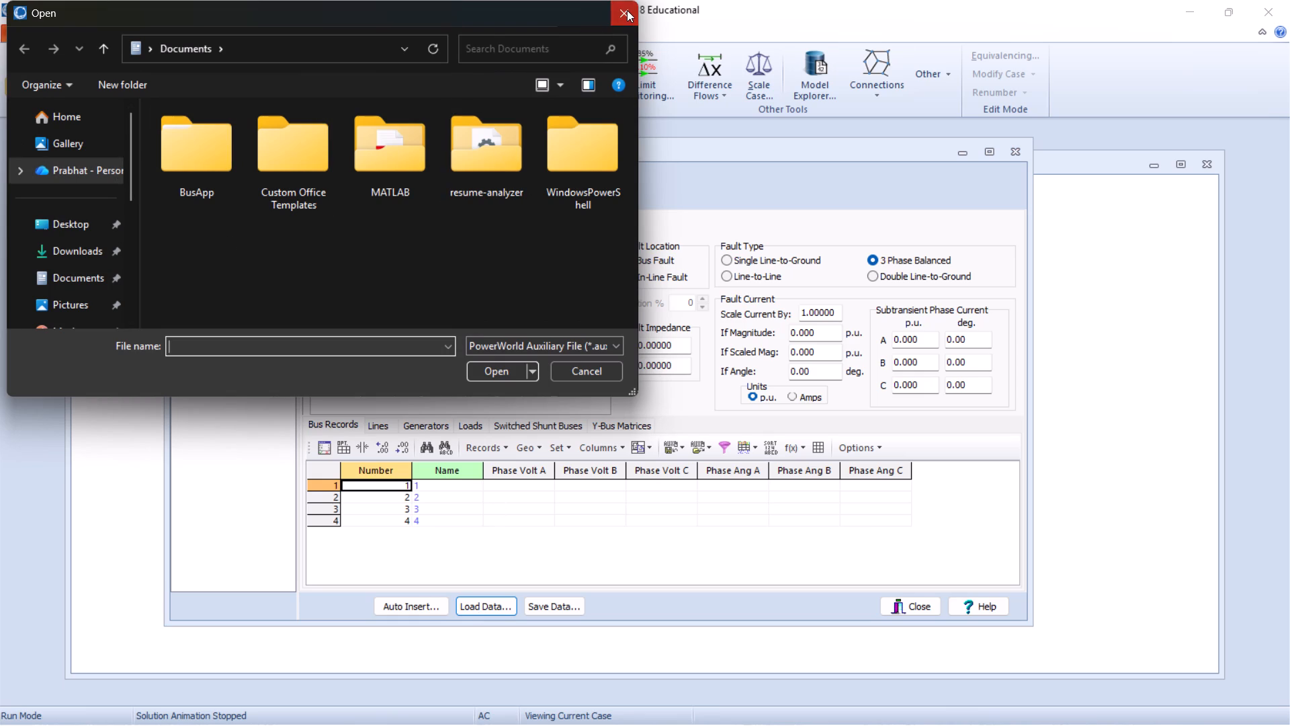
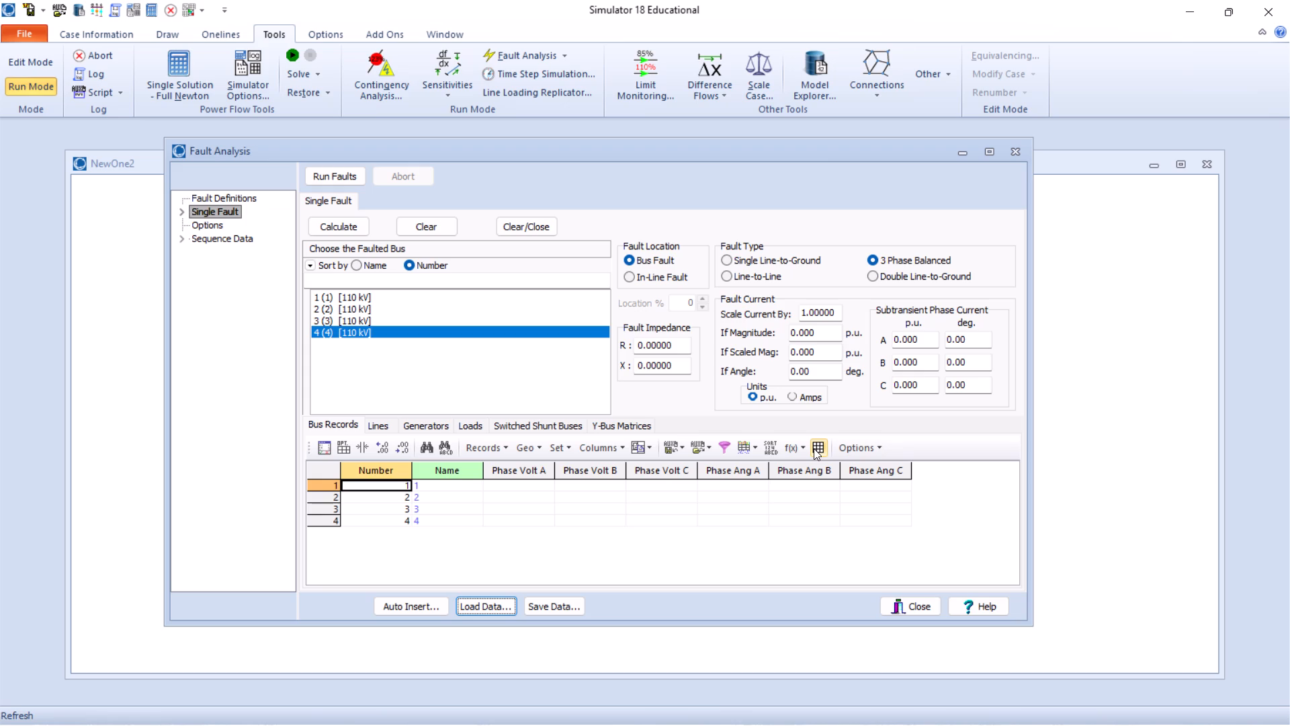
Calculate the 3 Phase Balanced fault at bus 4.
{"action": "left_click", "coordinate": [332, 229]}
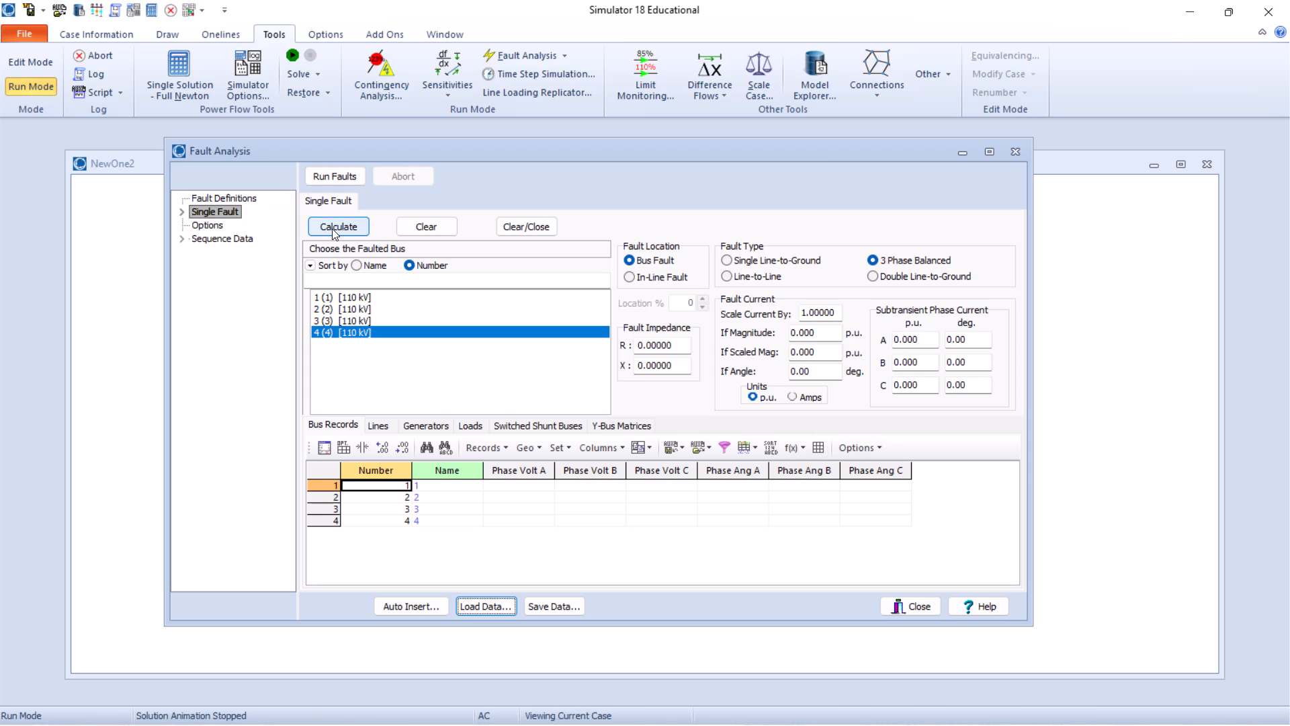
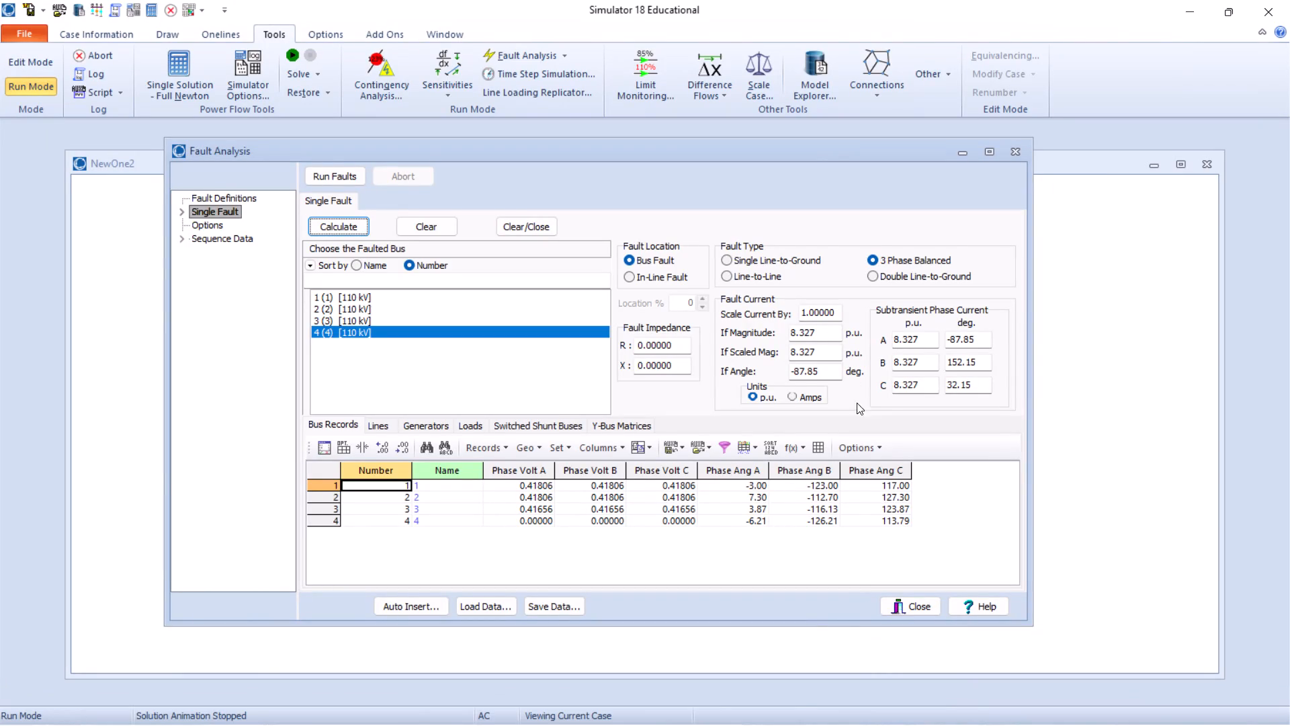
Close the Fault Analysis window to return to the oneline diagram.
{"action": "scroll", "coordinate": [714, 491], "scroll_direction": "down", "scroll_amount": 1}
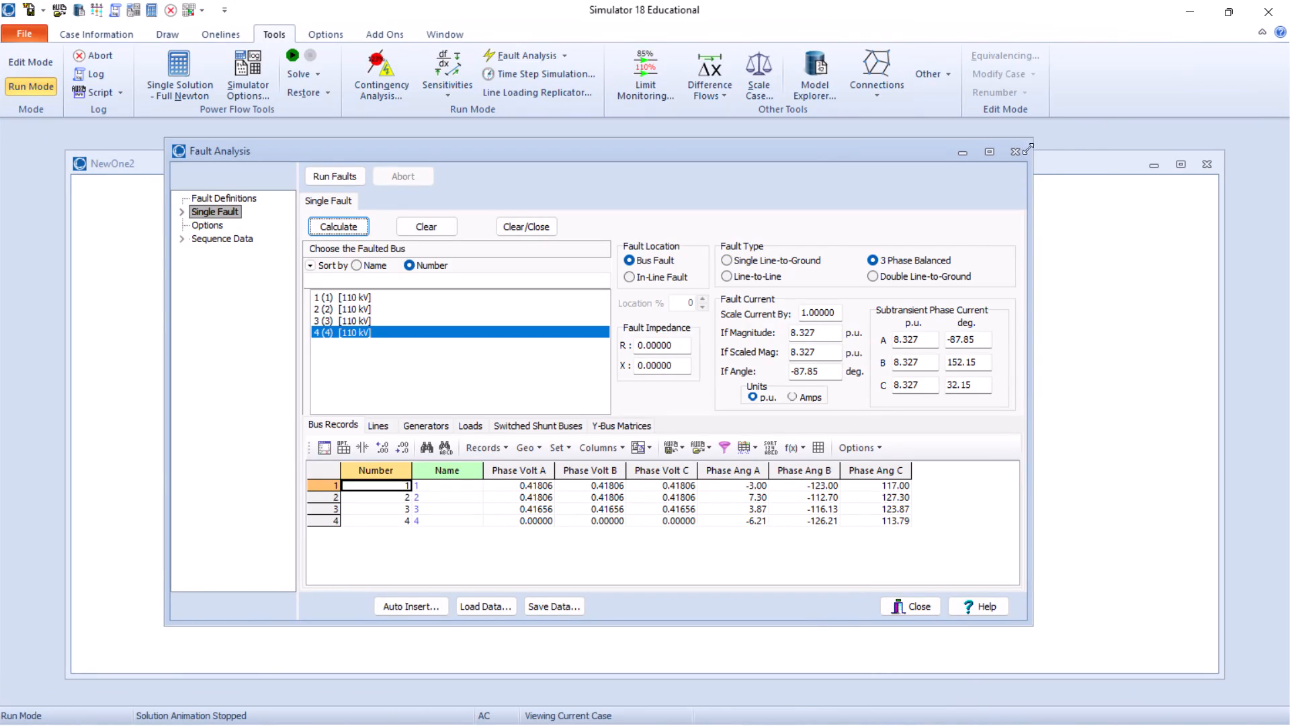
{"action": "left_click", "coordinate": [1014, 152]}
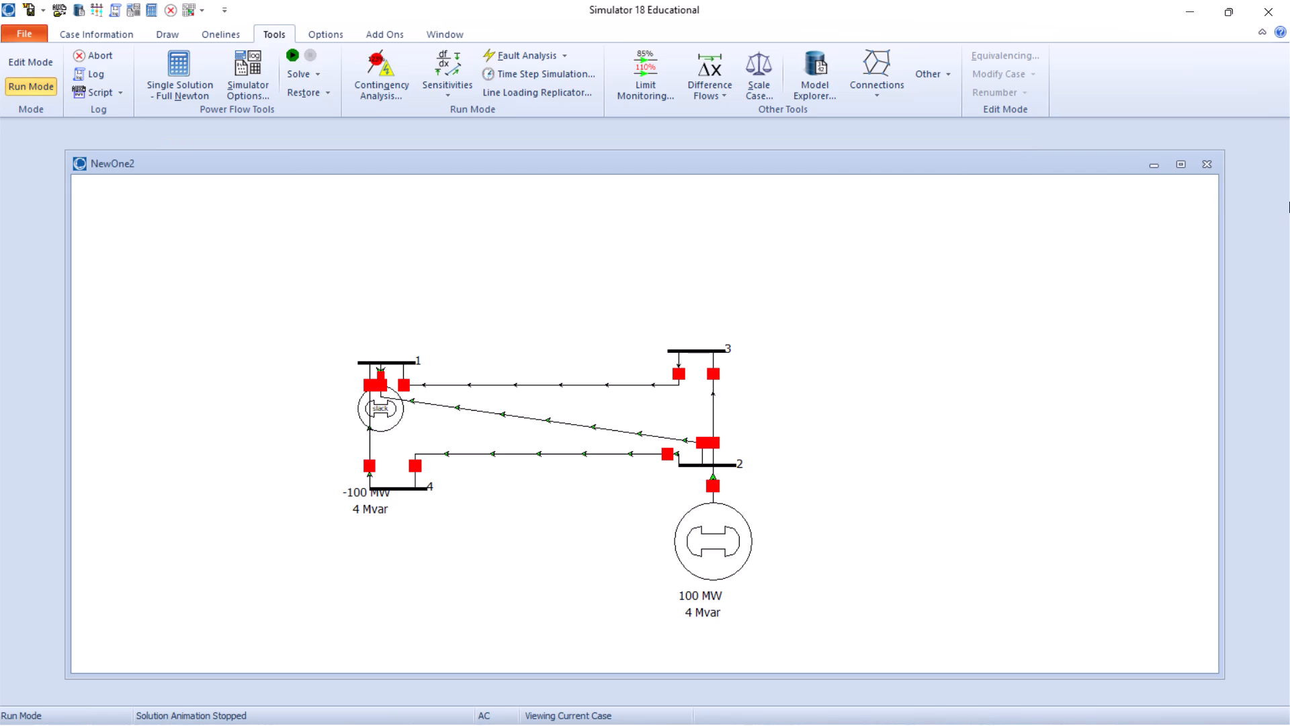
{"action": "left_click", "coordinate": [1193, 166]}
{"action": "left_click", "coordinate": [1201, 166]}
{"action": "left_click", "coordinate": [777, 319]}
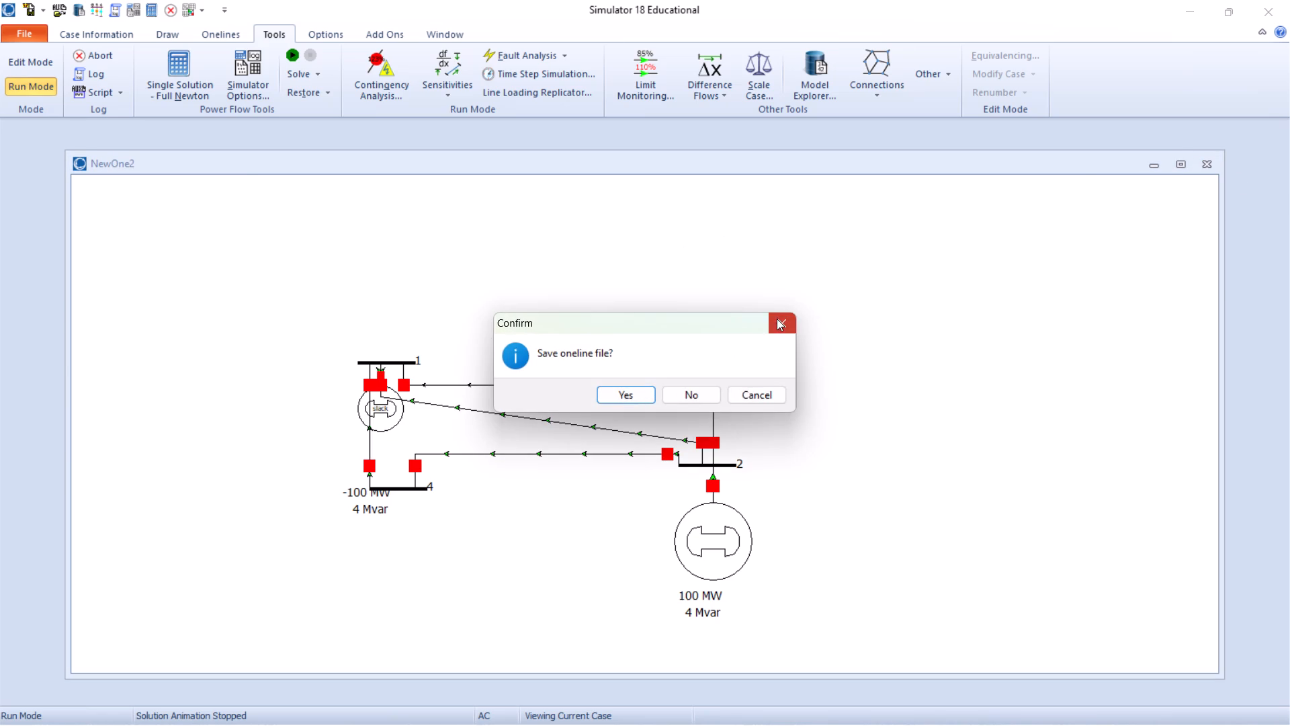
Start exiting Simulator and save the oneline as NewOne2 in Documents, as an Oneline Display File (*.pwd).
{"action": "left_click", "coordinate": [1264, 5]}
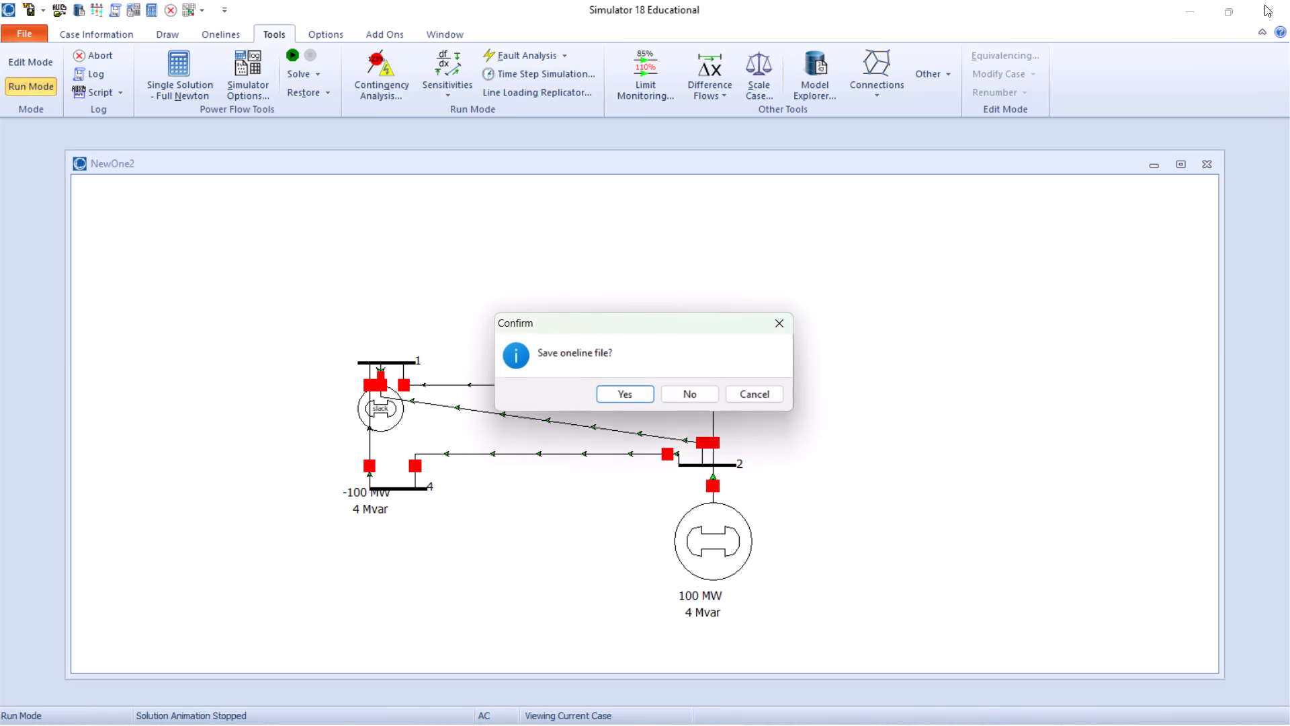
{"action": "left_click", "coordinate": [624, 393]}
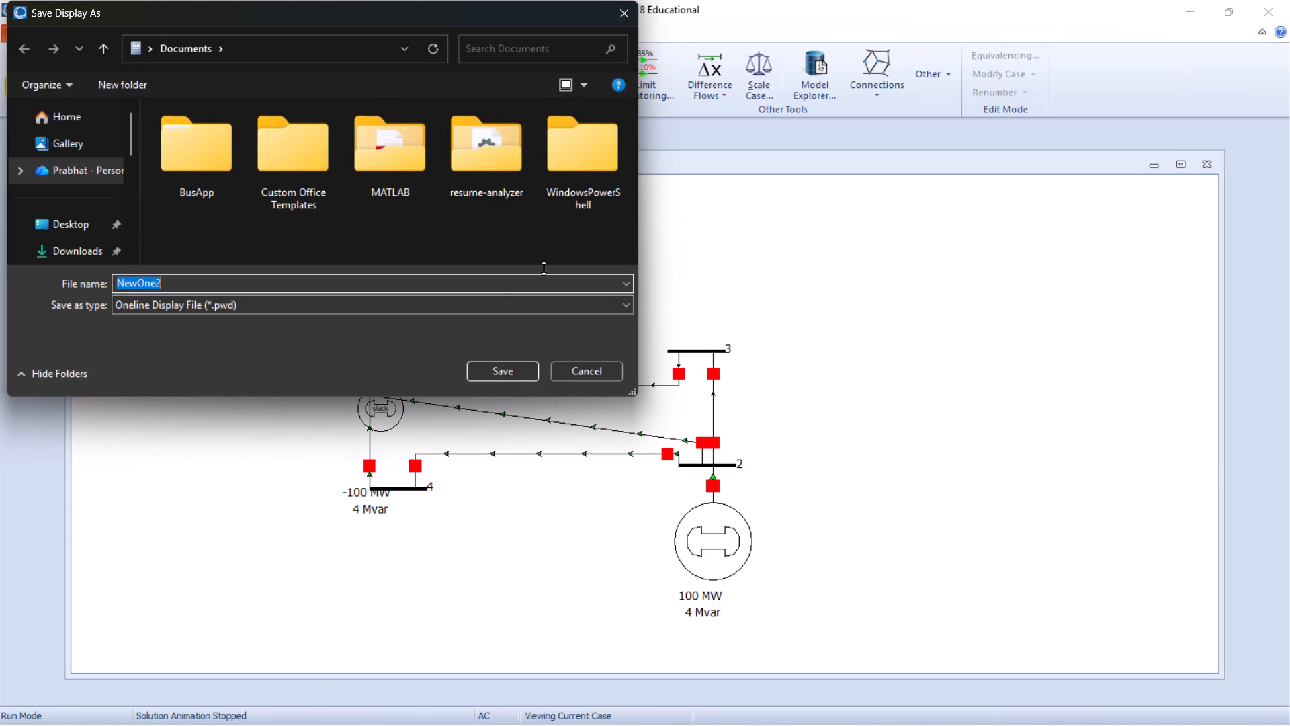
{"action": "left_click", "coordinate": [494, 370]}
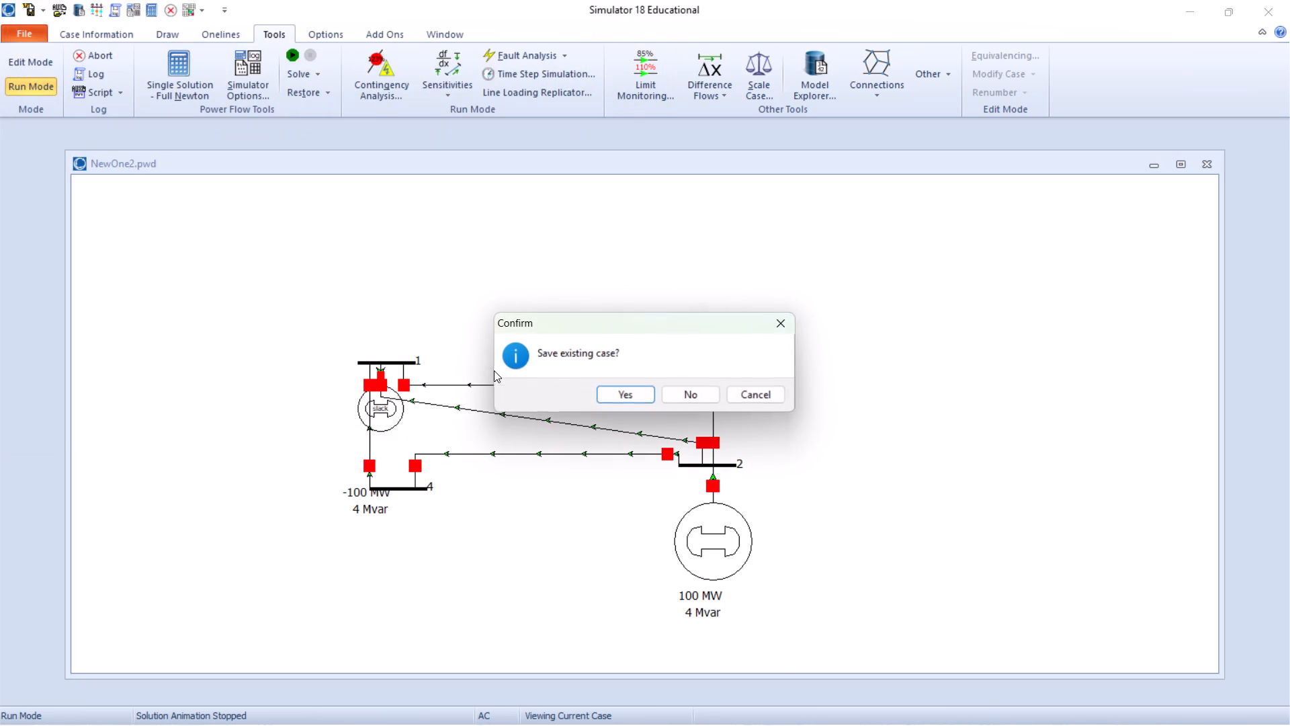
Choose to save the existing case, but abandon its Save As dialog and leave Simulator for the desktop.
{"action": "left_click", "coordinate": [620, 392]}
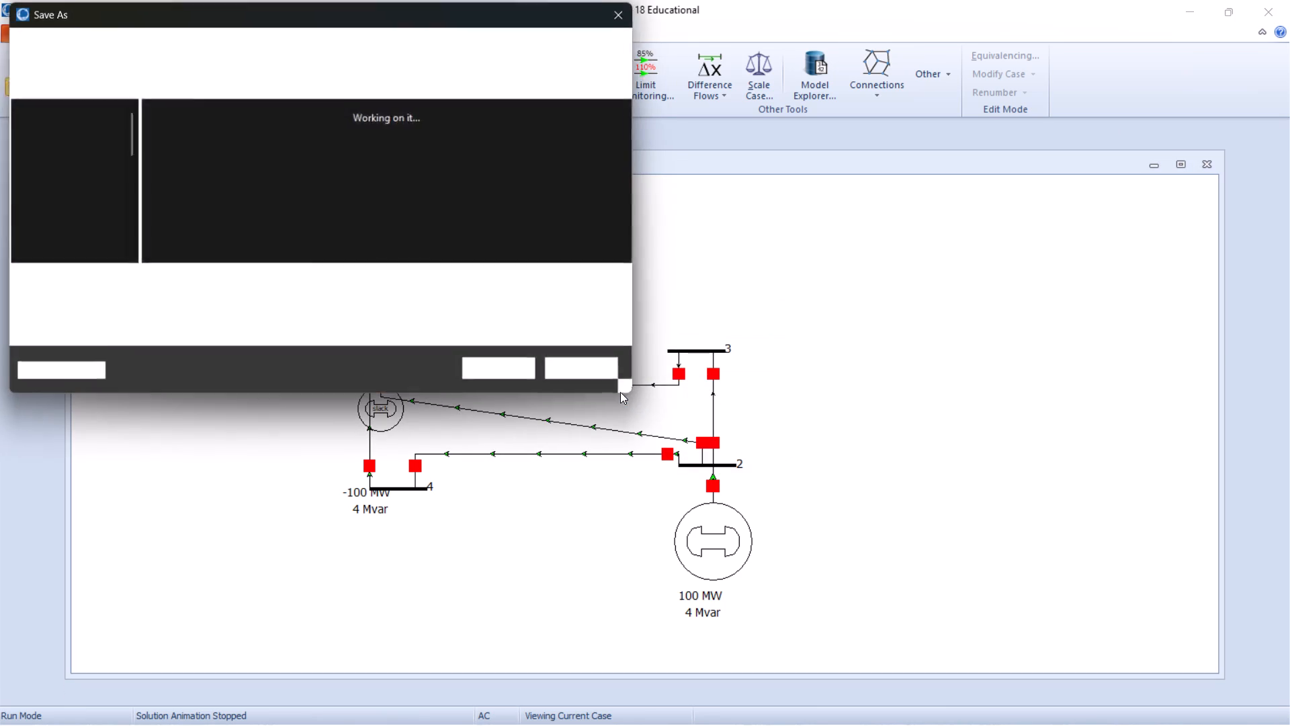
{"action": "left_click", "coordinate": [634, 12]}
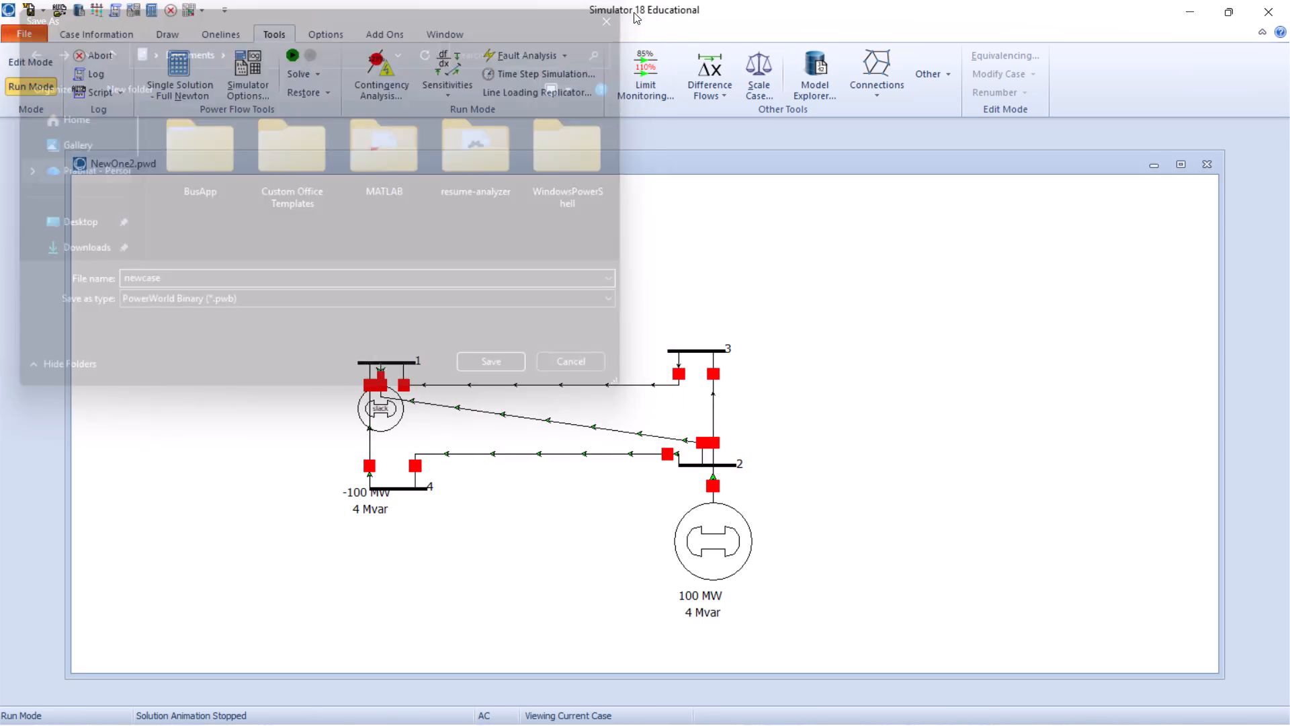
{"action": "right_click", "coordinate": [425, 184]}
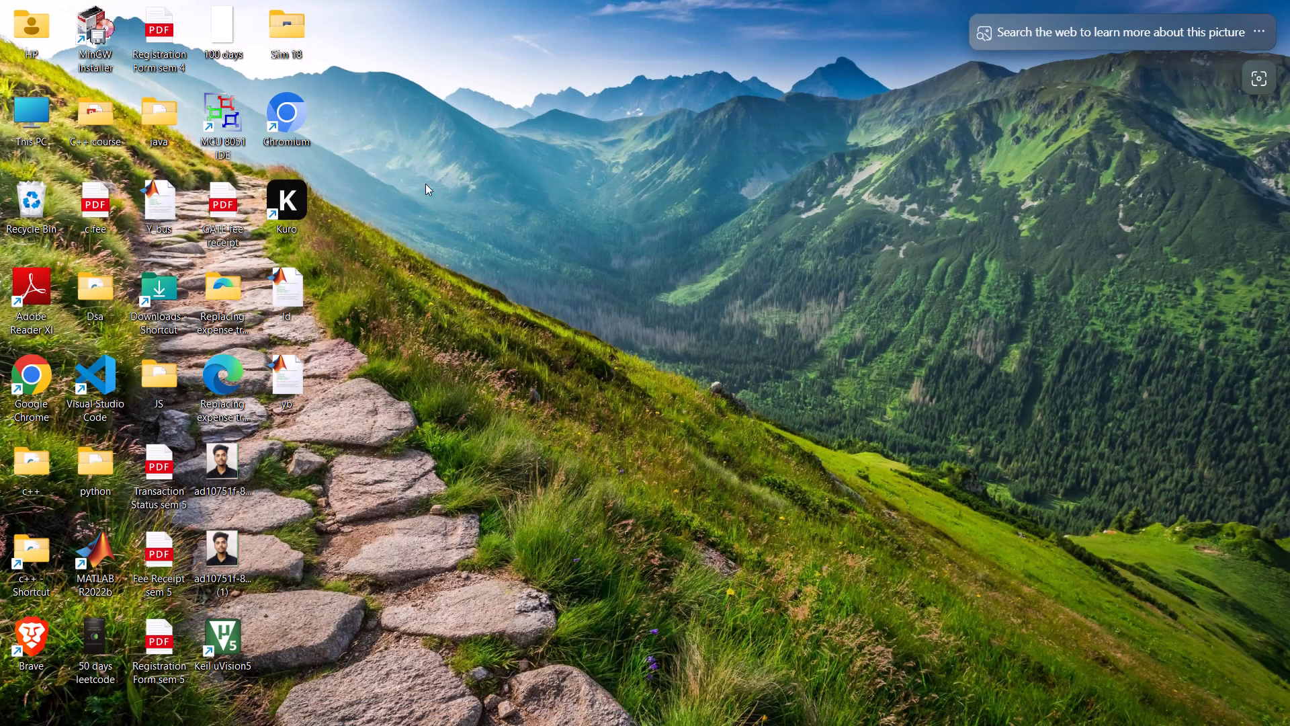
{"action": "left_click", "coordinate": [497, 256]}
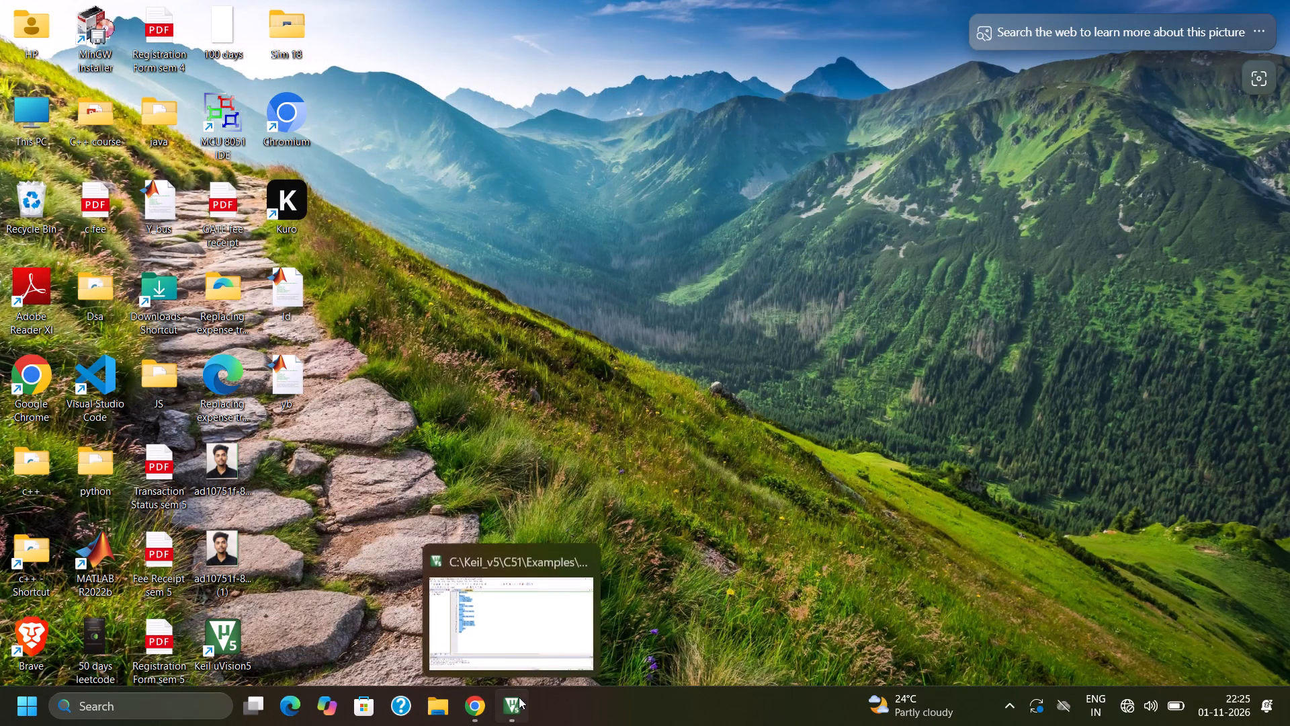
Close the open Keil µVision window that holds the C51 Examples project.
{"action": "left_click", "coordinate": [591, 551]}
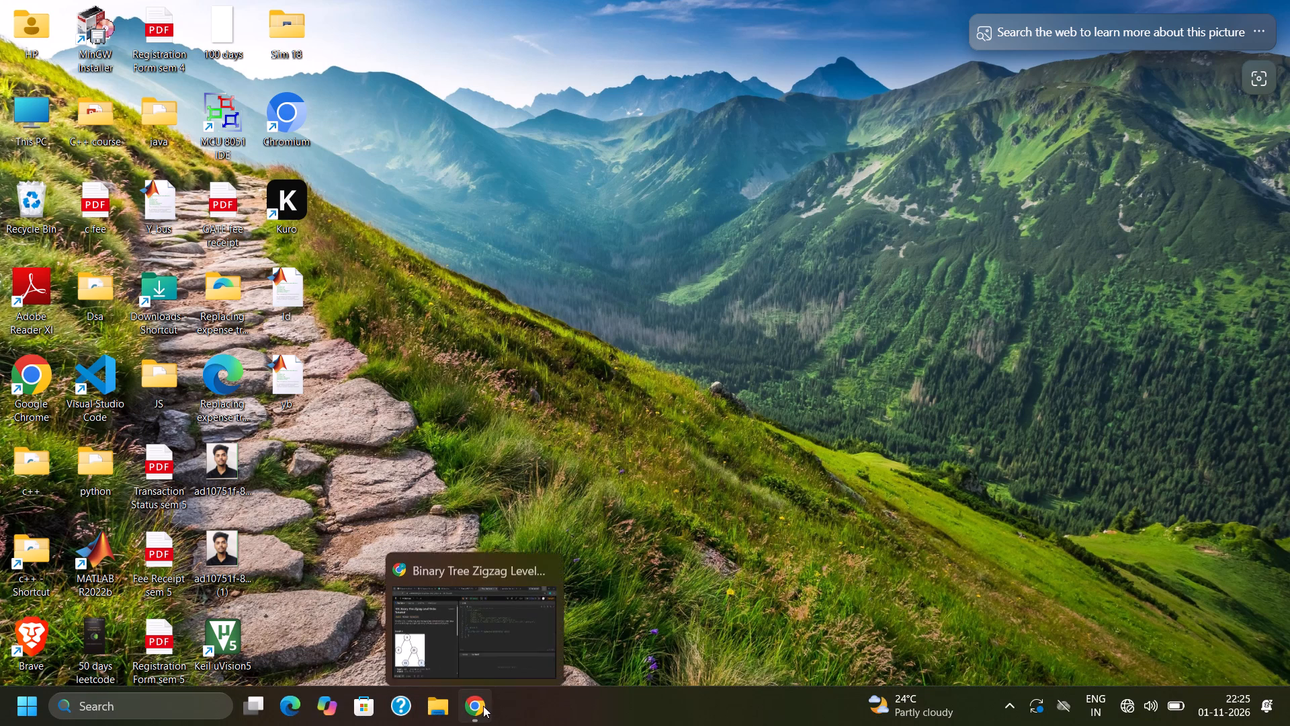
Switch to Chrome, connect the computer to the AndroidAP_6319 Wi-Fi network, and return to the desktop.
{"action": "left_click", "coordinate": [497, 608]}
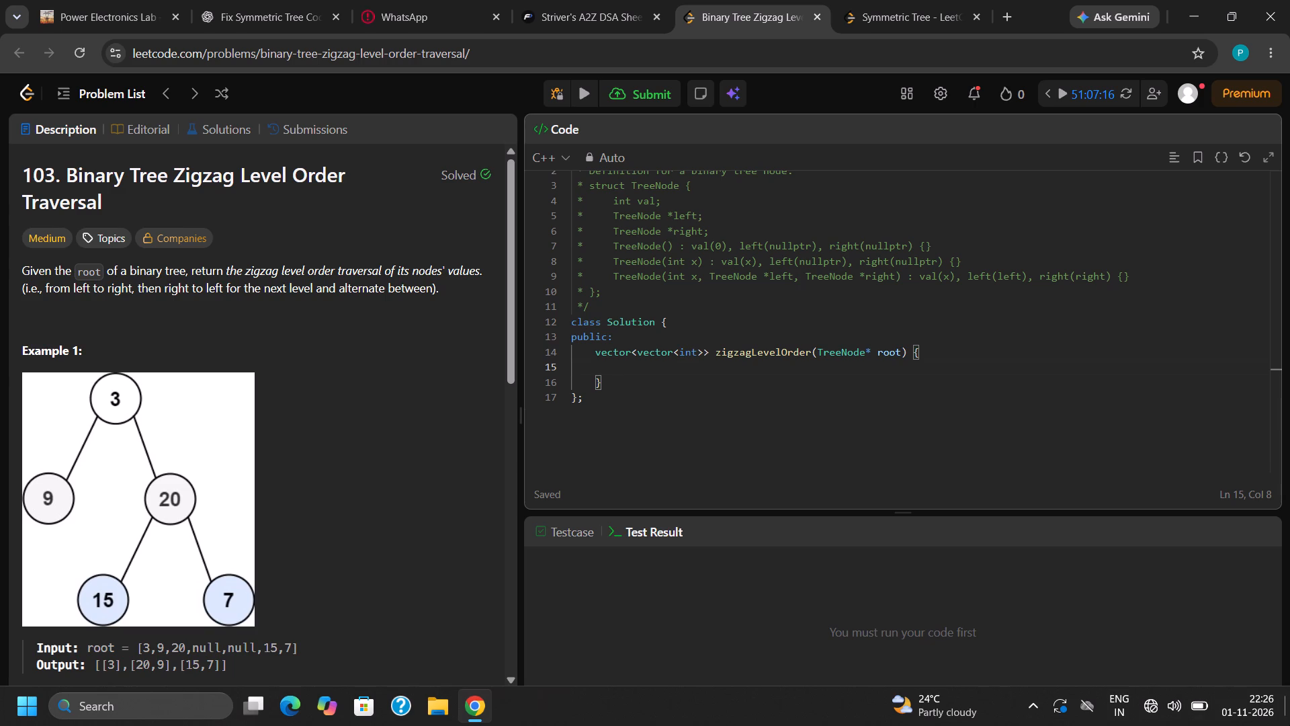
{"action": "left_click", "coordinate": [1154, 725]}
{"action": "left_click", "coordinate": [1055, 401]}
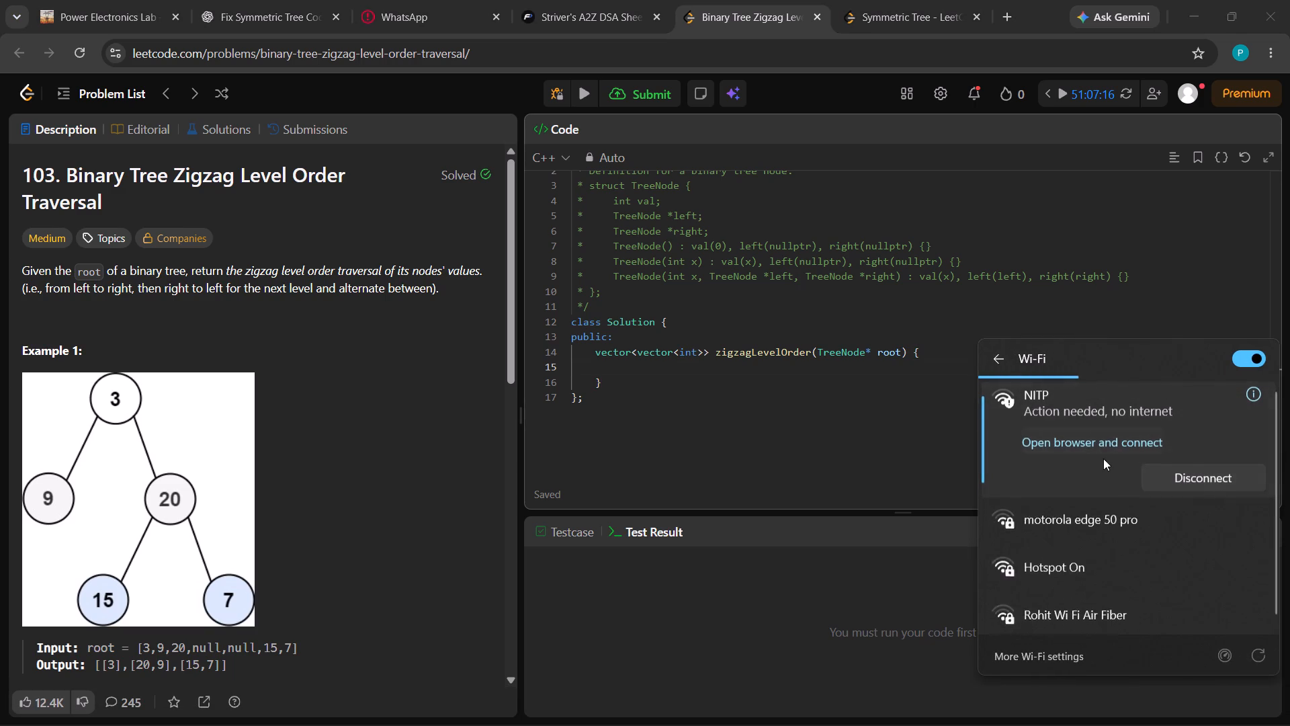
{"action": "left_click", "coordinate": [1090, 518]}
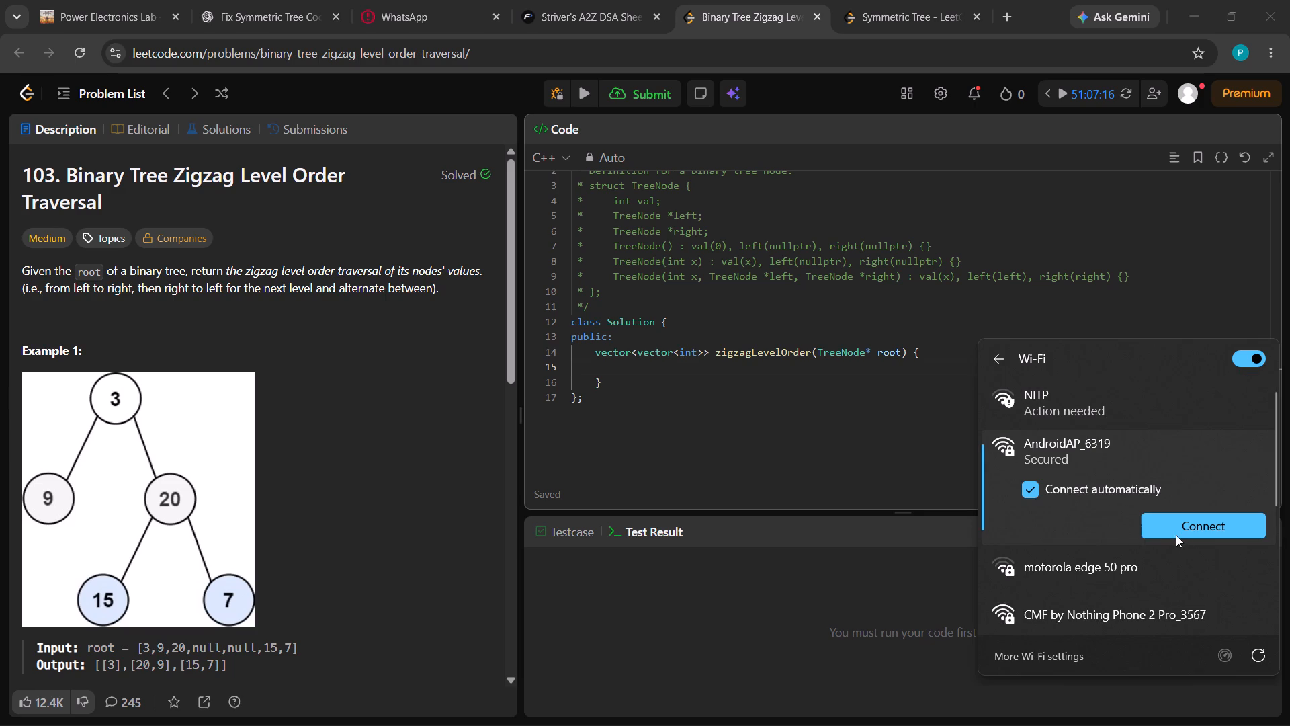
{"action": "left_click", "coordinate": [1180, 535]}
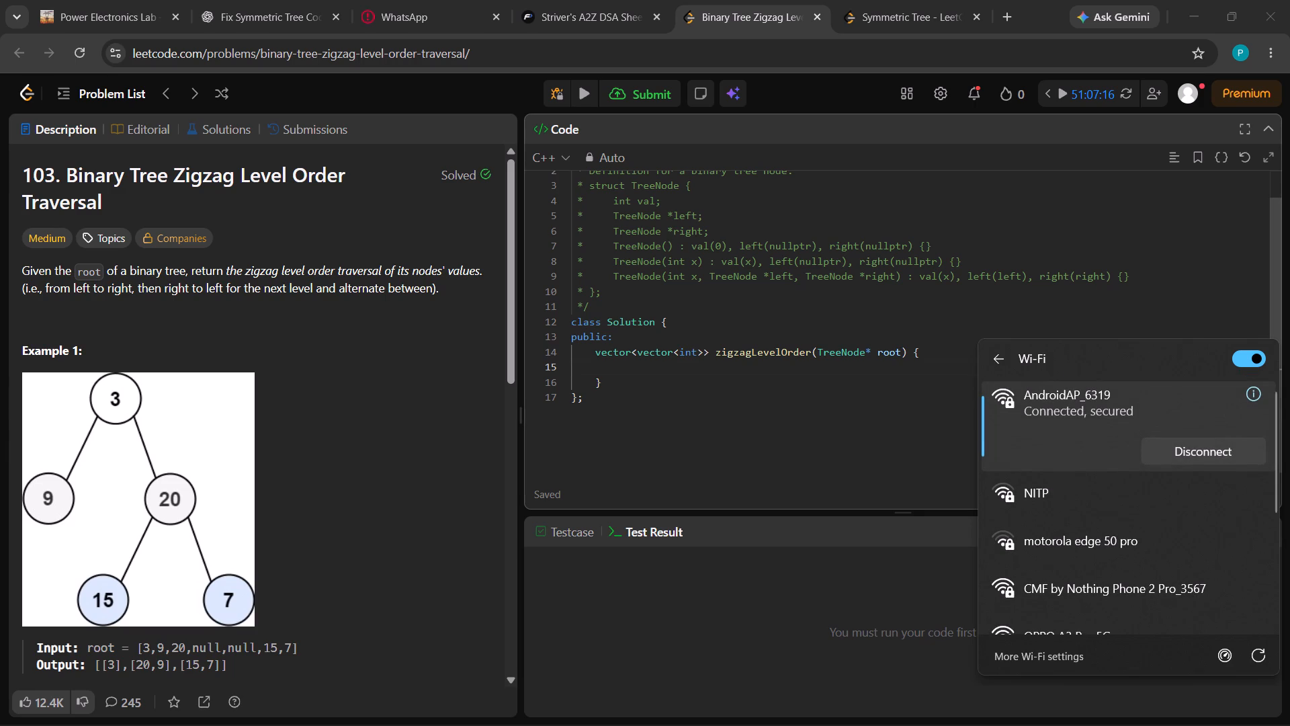
{"action": "left_click", "coordinate": [1155, 225]}
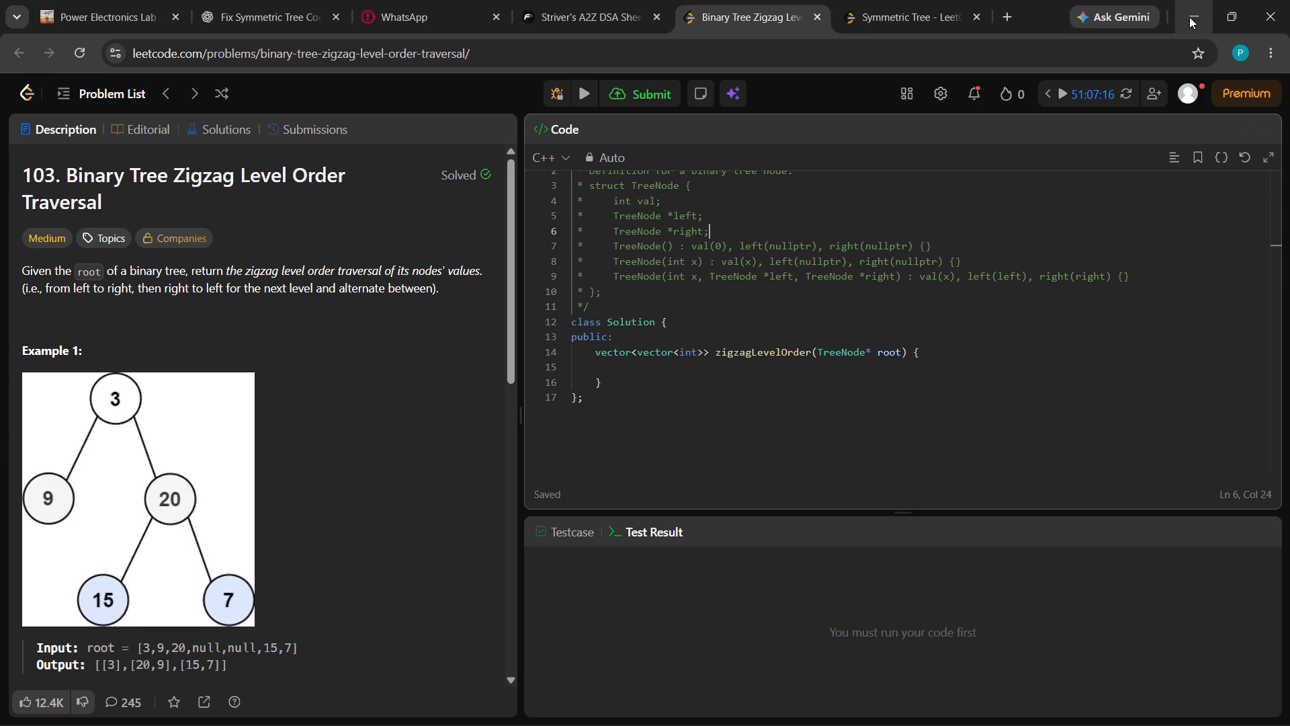
{"action": "left_click", "coordinate": [1189, 17]}
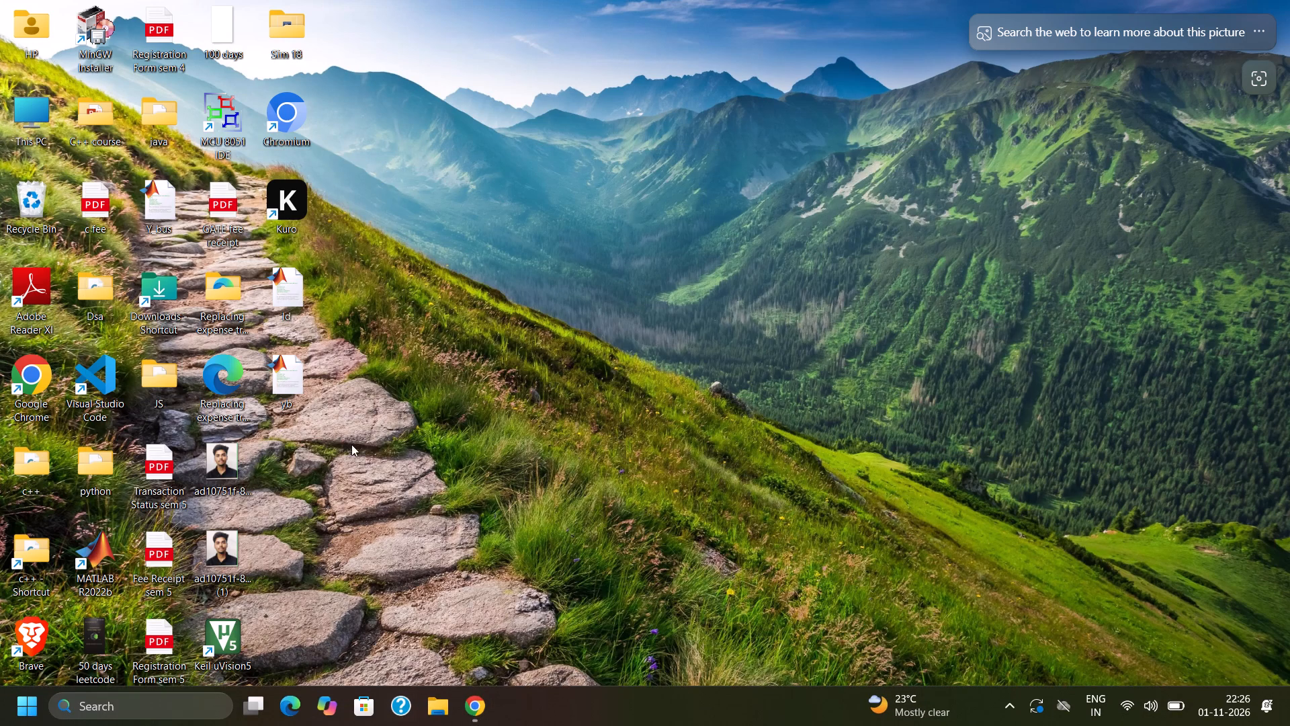
Launch the Kuro application from the desktop.
{"action": "double_click", "coordinate": [297, 204]}
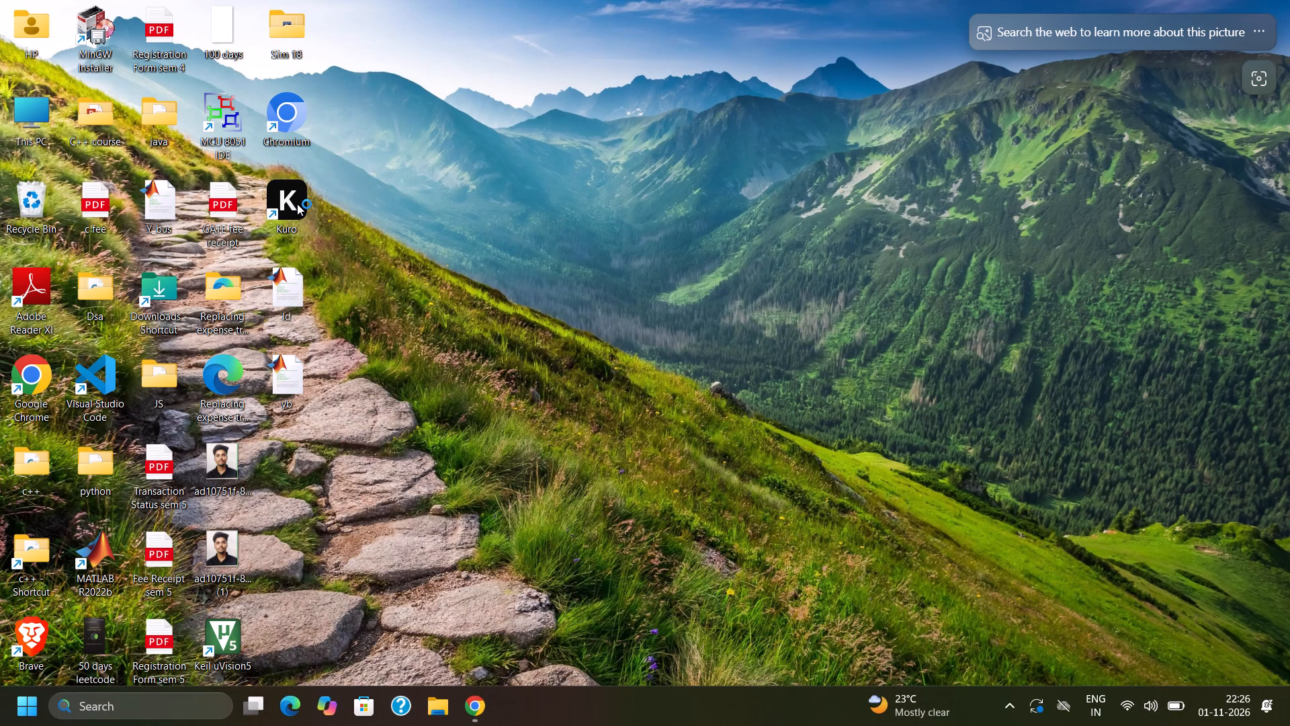